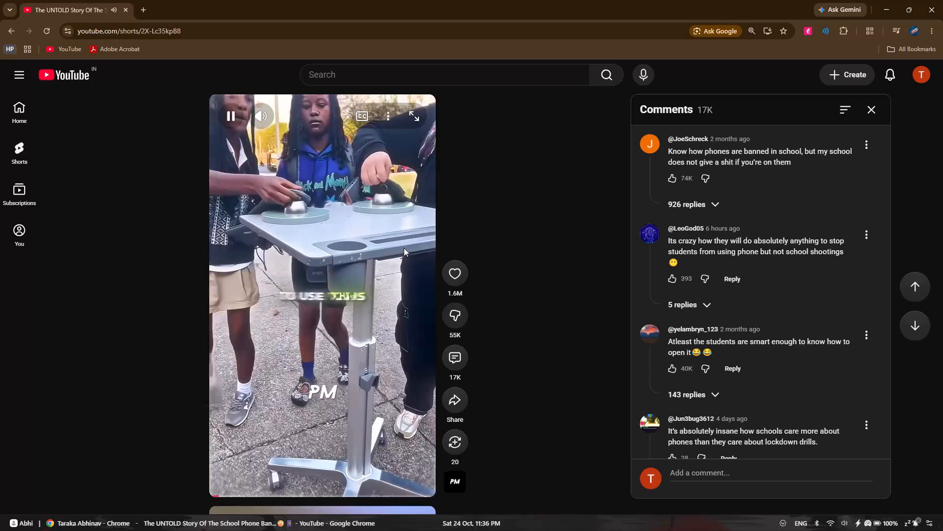
Pause the playing YouTube Short and open canva.com in a new browser tab.
{"action": "left_click", "coordinate": [362, 216]}
{"action": "left_click", "coordinate": [142, 7]}
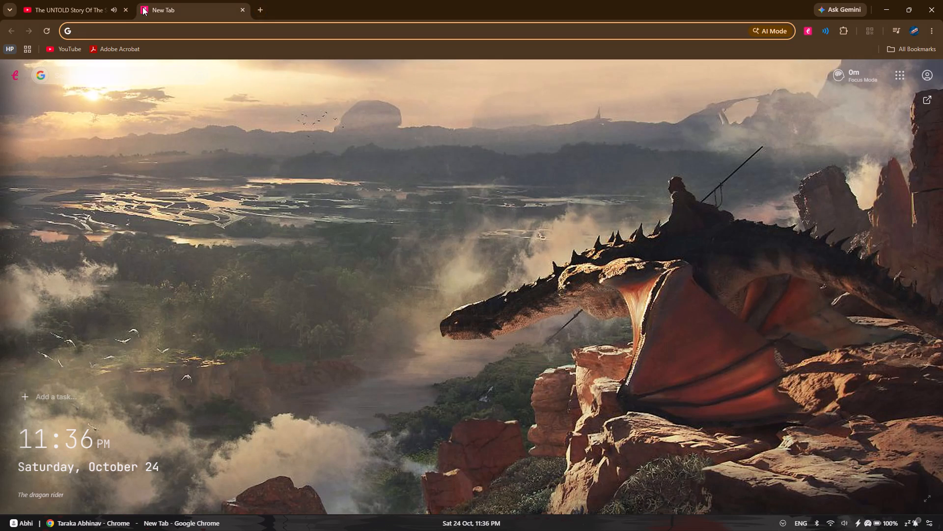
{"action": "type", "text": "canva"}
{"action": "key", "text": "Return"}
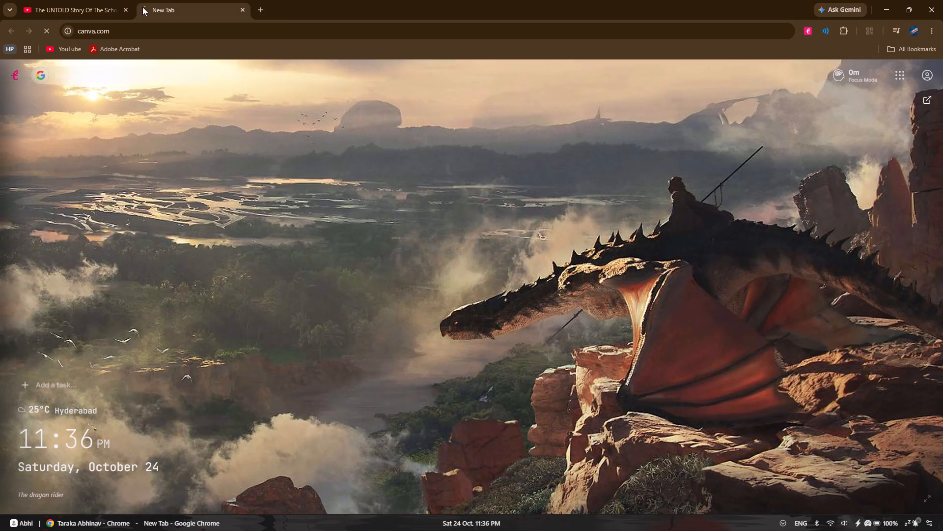
Close the YouTube Shorts tab, leaving the Canva home page open.
{"action": "left_click", "coordinate": [33, 0]}
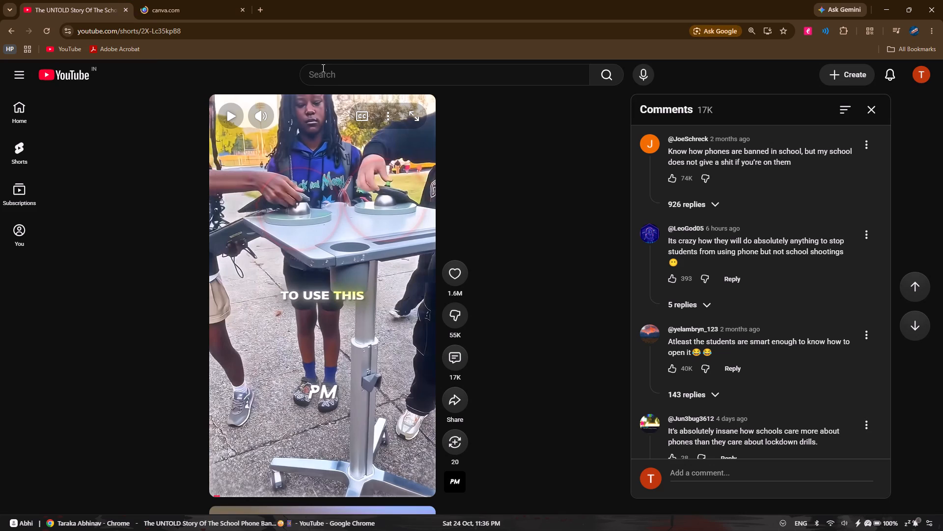
{"action": "left_click", "coordinate": [128, 7]}
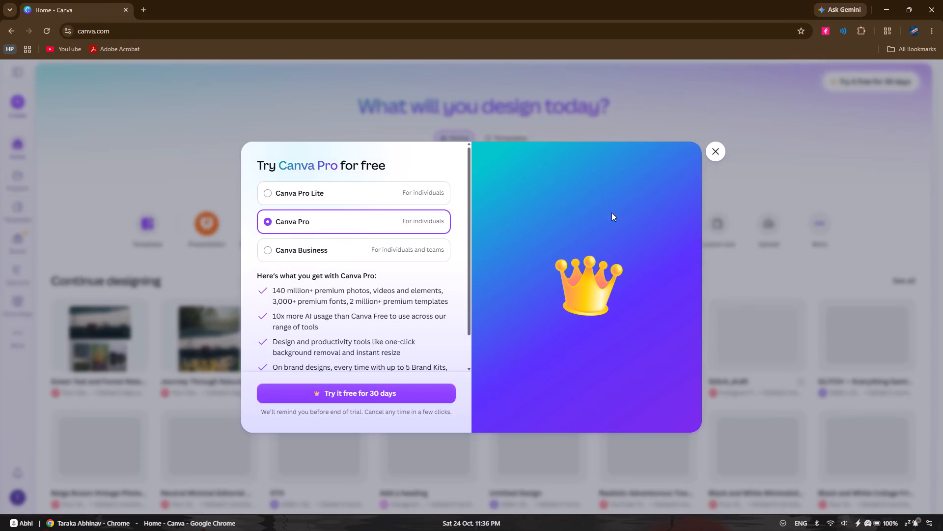
Dismiss the Canva Pro free trial offer on the home page.
{"action": "left_click", "coordinate": [711, 138]}
{"action": "left_click", "coordinate": [716, 154]}
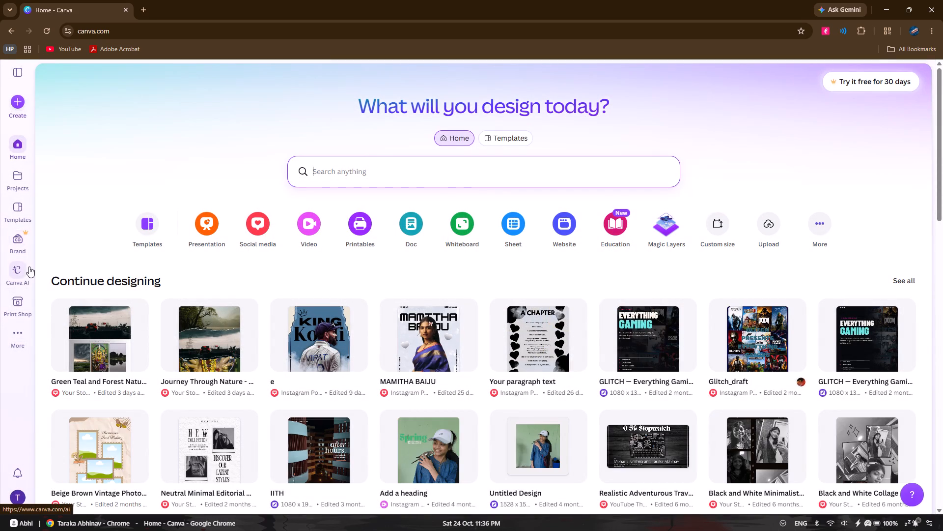
Create a new blank Instagram Post (4:5) design in Canva.
{"action": "left_click", "coordinate": [19, 101]}
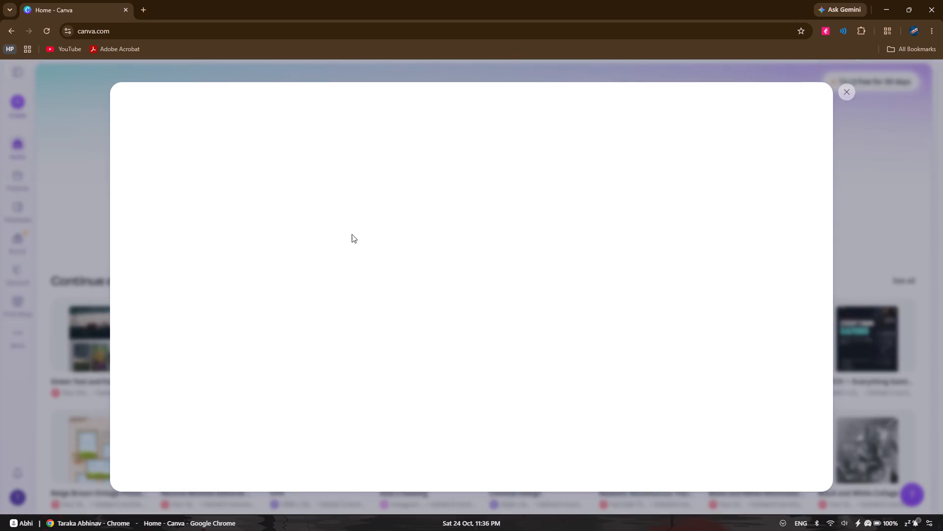
{"action": "left_click", "coordinate": [353, 269]}
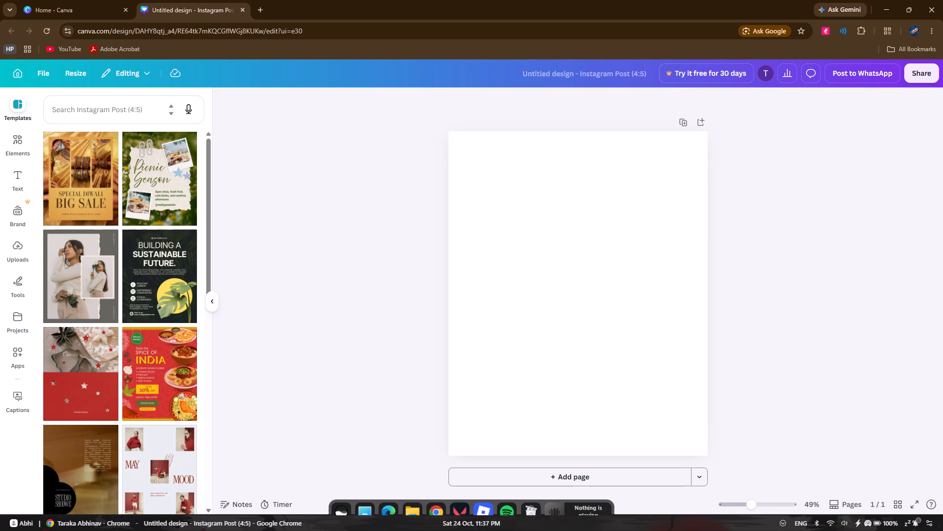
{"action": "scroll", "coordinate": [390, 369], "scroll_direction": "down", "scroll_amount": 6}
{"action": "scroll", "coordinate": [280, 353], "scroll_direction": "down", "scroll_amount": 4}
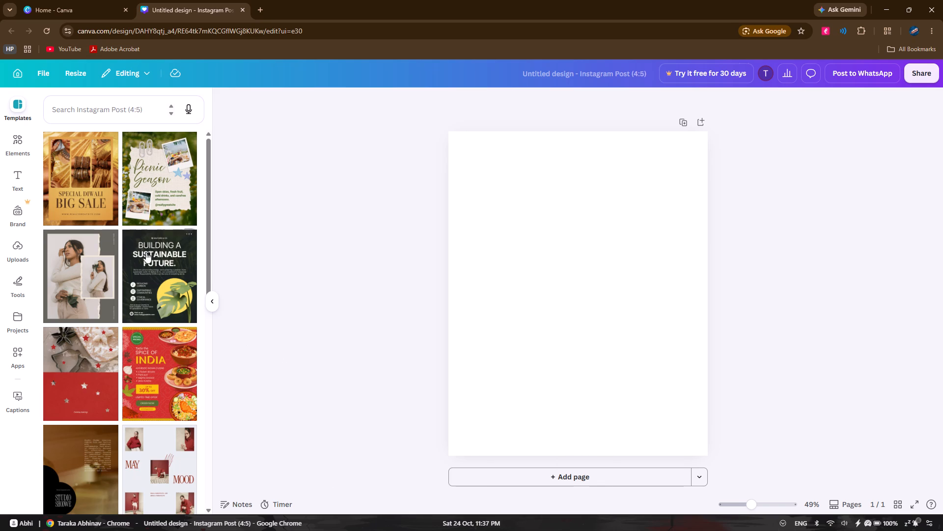
Search Google for "virat kohli images" in a new browser tab, using the suggested query.
{"action": "left_click", "coordinate": [257, 1]}
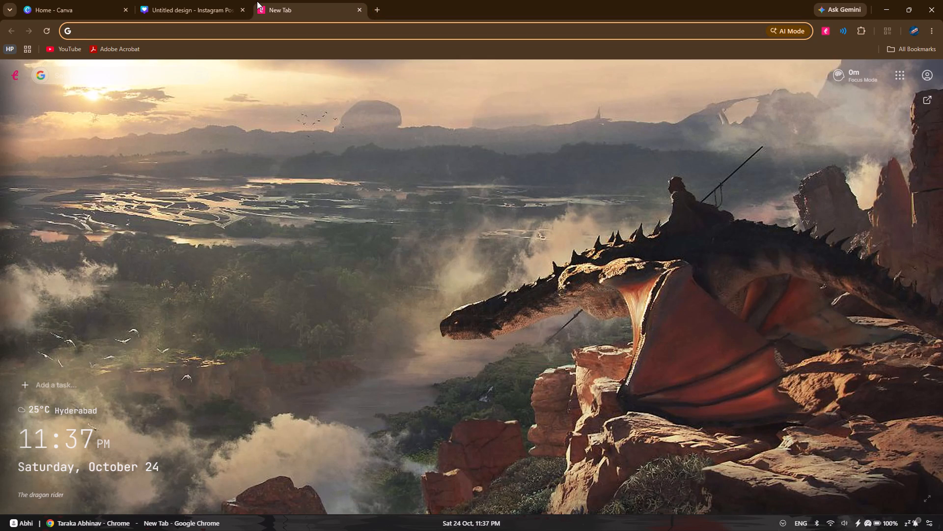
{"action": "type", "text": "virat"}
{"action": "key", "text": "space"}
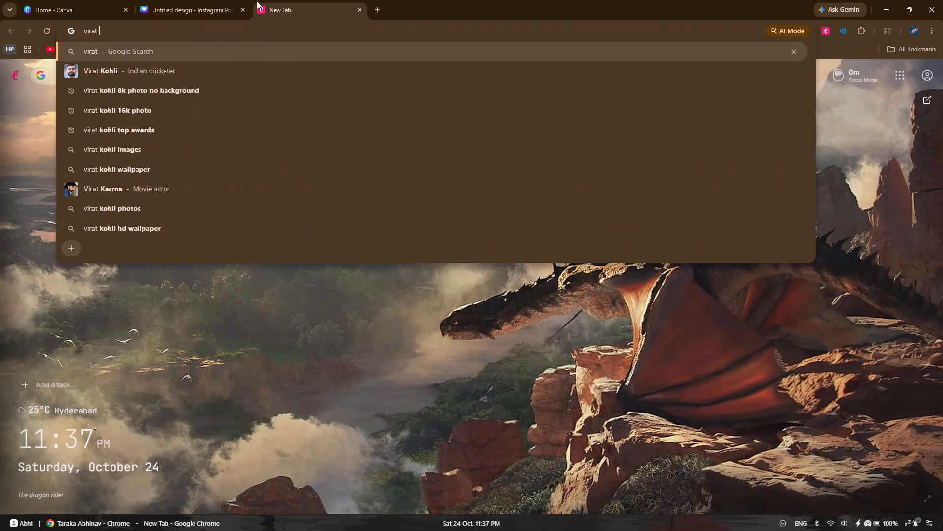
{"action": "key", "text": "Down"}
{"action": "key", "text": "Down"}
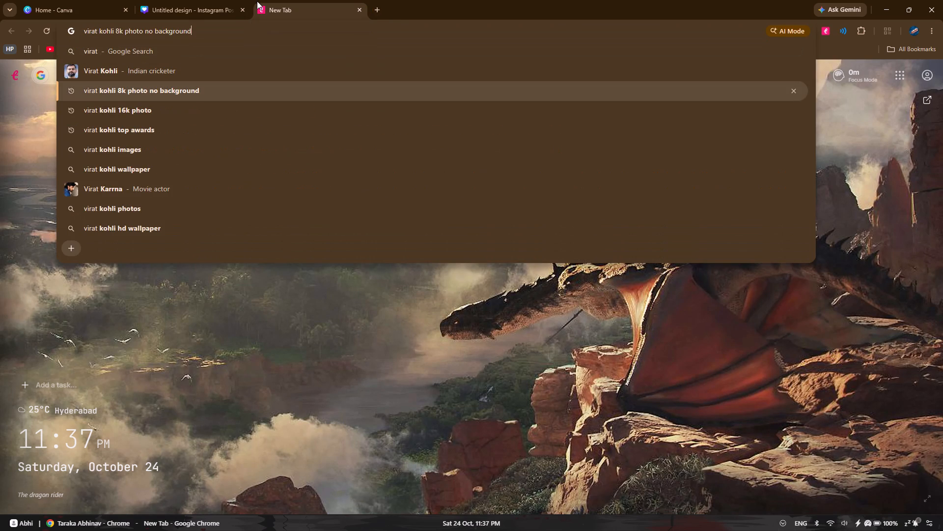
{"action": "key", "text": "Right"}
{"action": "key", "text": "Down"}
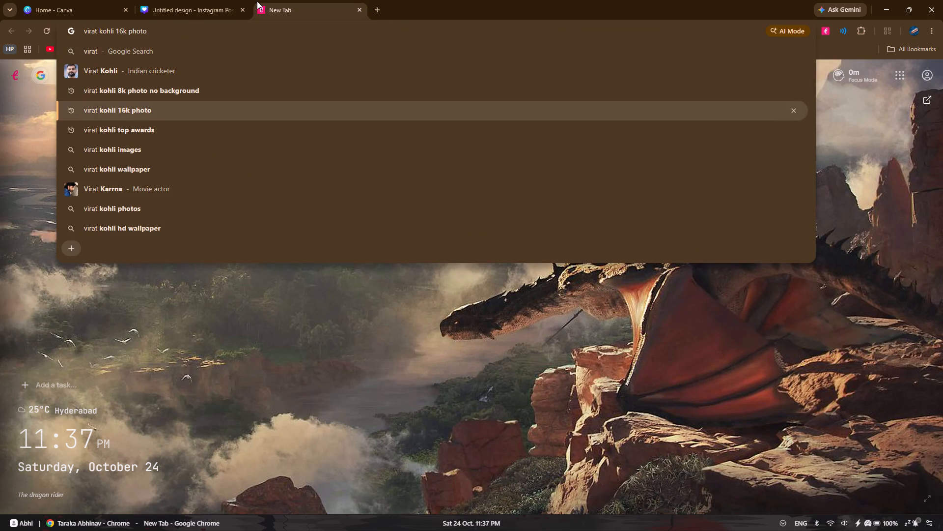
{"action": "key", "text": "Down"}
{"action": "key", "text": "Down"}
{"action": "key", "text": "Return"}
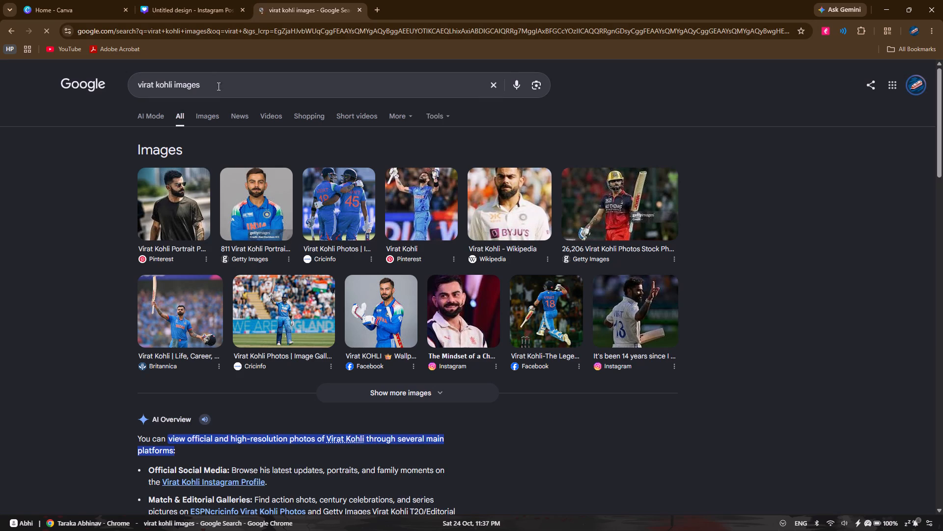
Browse the Virat Kohli image results and preview the India Today photo of him raising his bat in a gold helmet.
{"action": "left_click", "coordinate": [197, 112]}
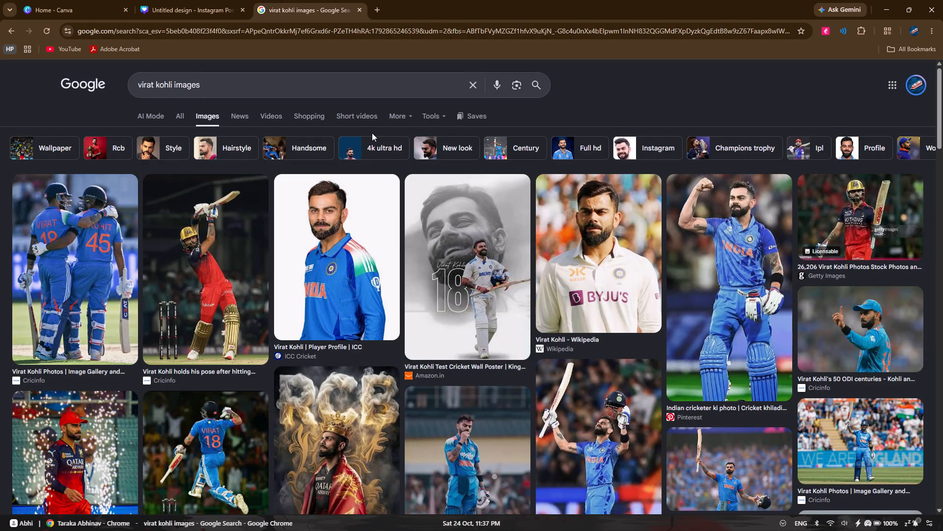
{"action": "scroll", "coordinate": [372, 133], "scroll_direction": "down", "scroll_amount": 2}
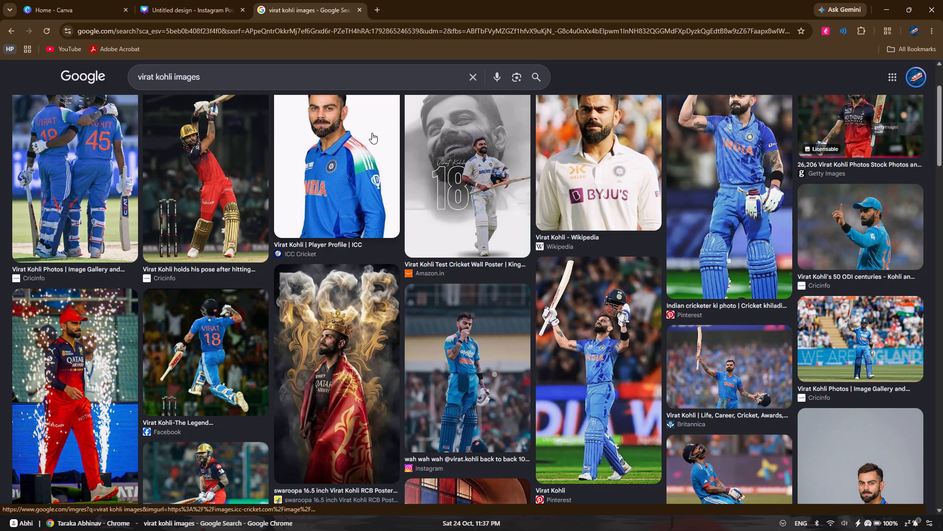
{"action": "scroll", "coordinate": [636, 173], "scroll_direction": "down", "scroll_amount": 6}
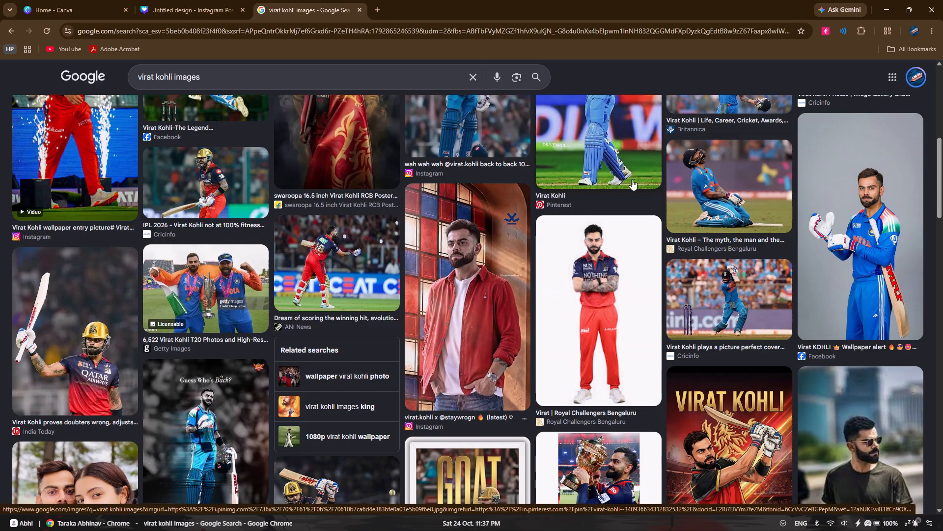
{"action": "scroll", "coordinate": [632, 179], "scroll_direction": "down", "scroll_amount": 5}
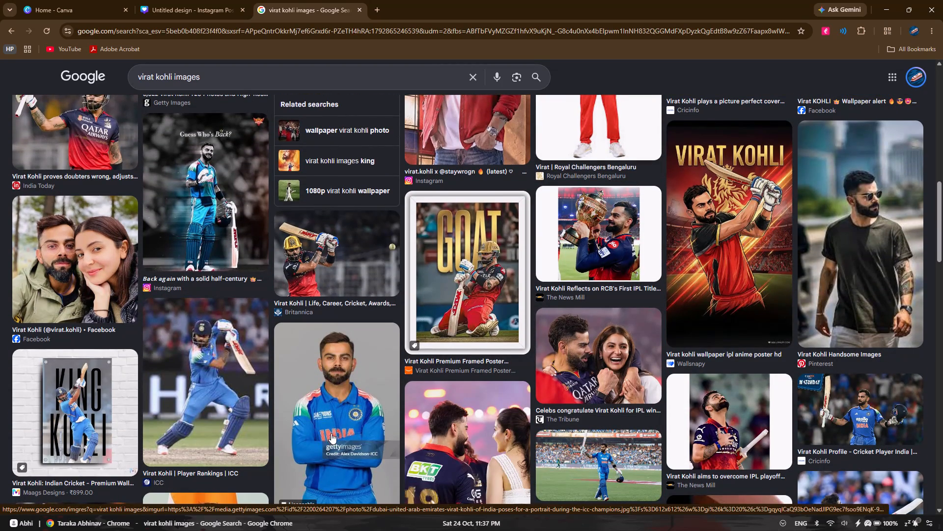
{"action": "left_click", "coordinate": [35, 373]}
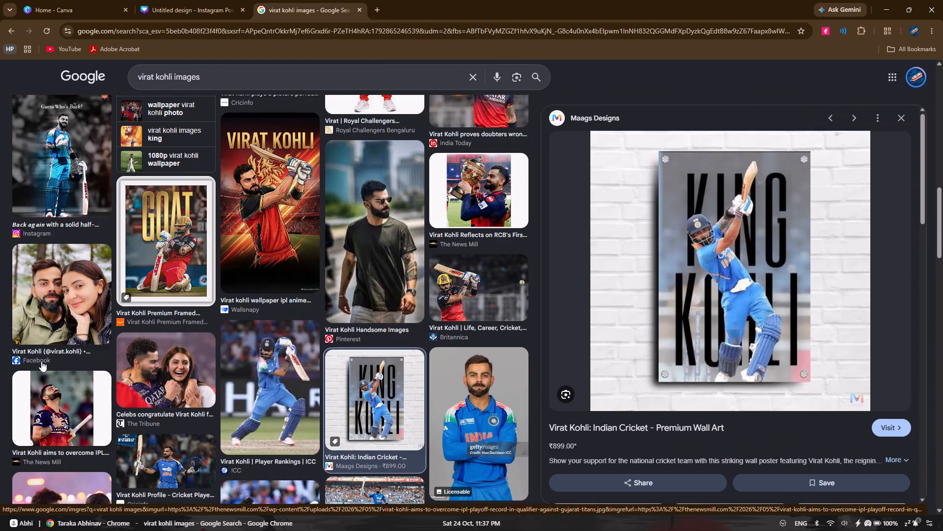
{"action": "scroll", "coordinate": [150, 255], "scroll_direction": "up", "scroll_amount": 1}
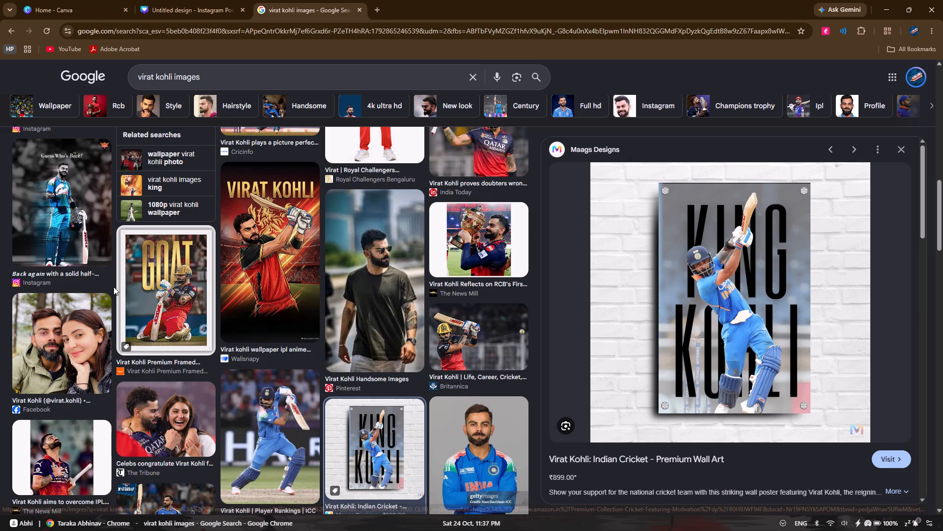
{"action": "scroll", "coordinate": [113, 287], "scroll_direction": "up", "scroll_amount": 3}
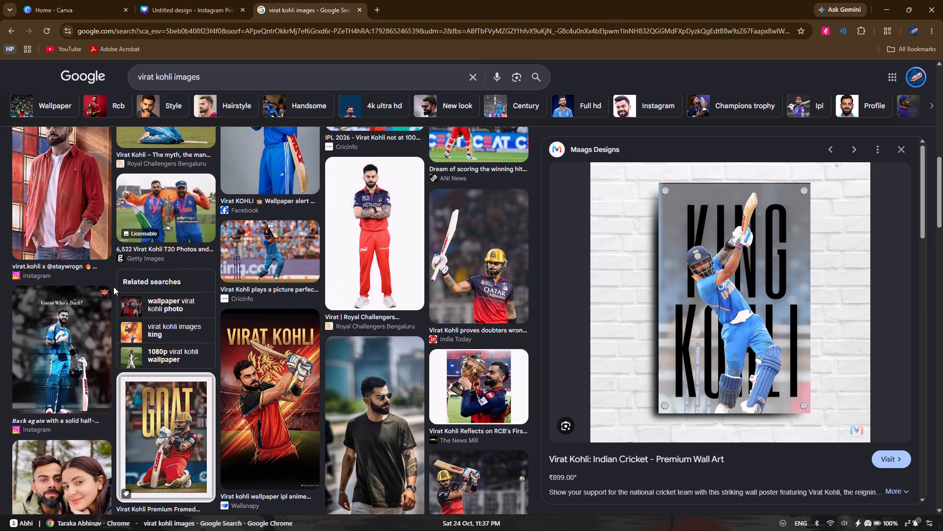
{"action": "scroll", "coordinate": [113, 287], "scroll_direction": "up", "scroll_amount": 6}
{"action": "scroll", "coordinate": [113, 287], "scroll_direction": "down", "scroll_amount": 4}
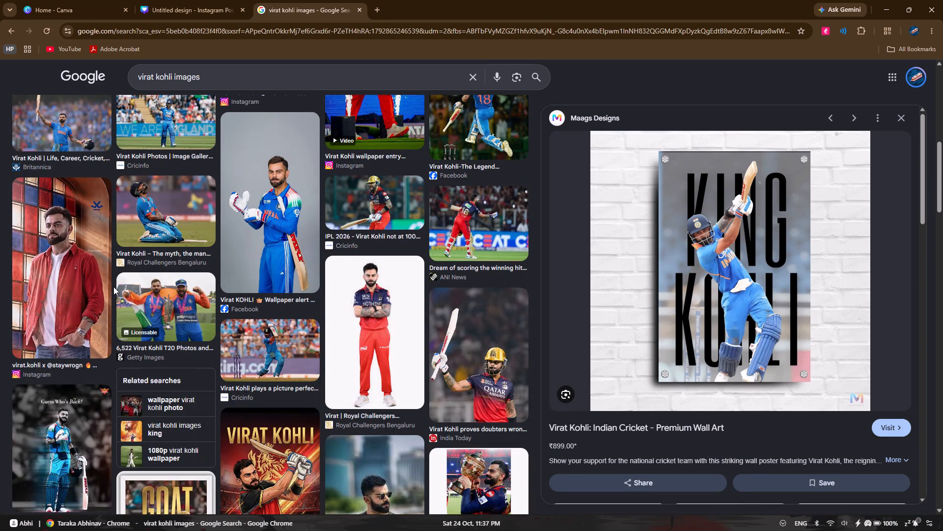
{"action": "left_click", "coordinate": [471, 343]}
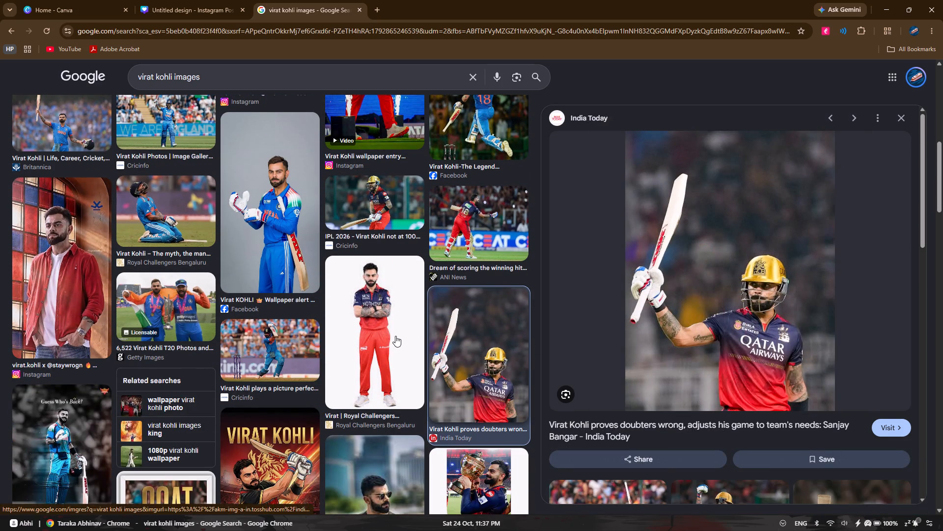
Examine the India Today source article of the previewed photo and return to the image results.
{"action": "right_click", "coordinate": [694, 315]}
{"action": "left_click", "coordinate": [638, 310]}
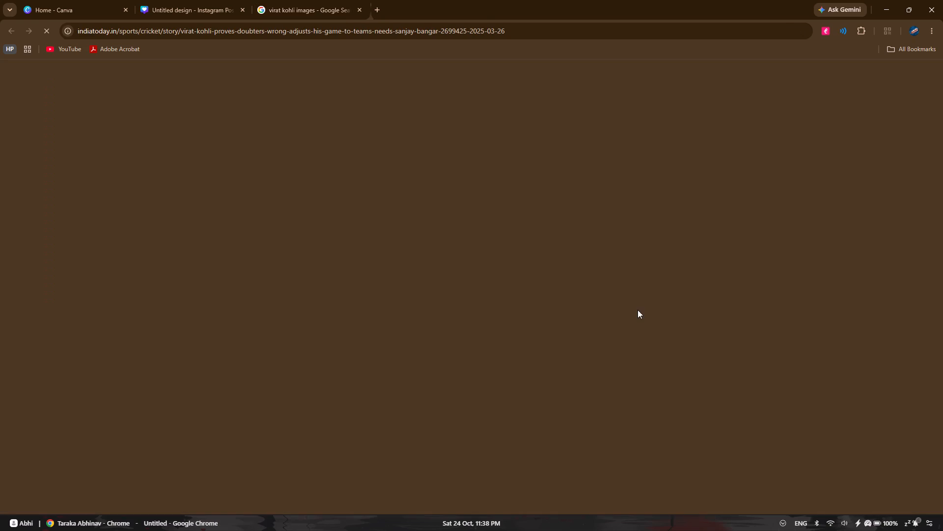
{"action": "scroll", "coordinate": [459, 325], "scroll_direction": "down", "scroll_amount": 7}
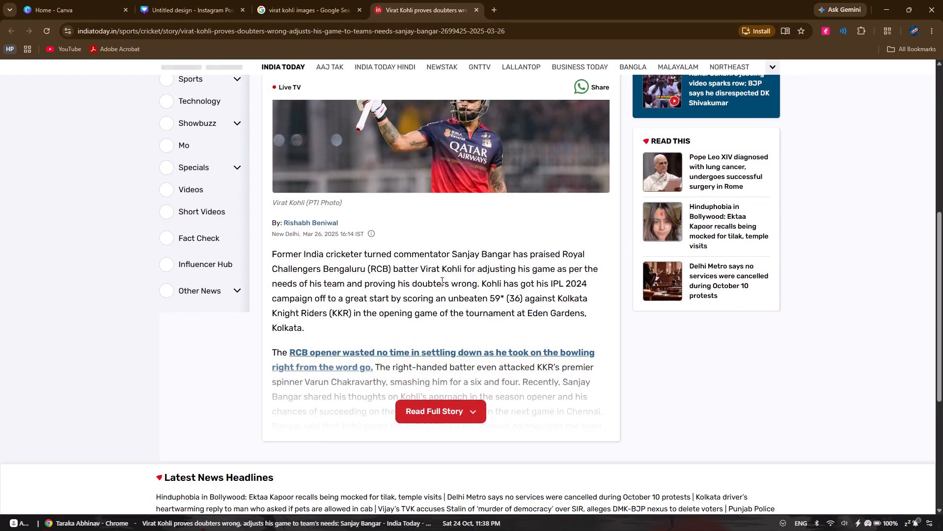
{"action": "scroll", "coordinate": [439, 282], "scroll_direction": "up", "scroll_amount": 5}
{"action": "left_click", "coordinate": [326, 0]}
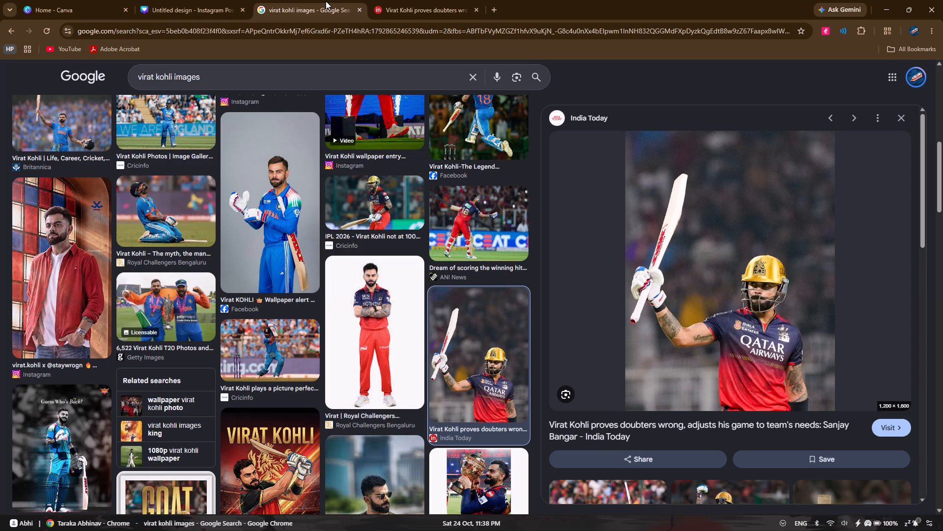
{"action": "left_click", "coordinate": [400, 0]}
{"action": "scroll", "coordinate": [441, 403], "scroll_direction": "down", "scroll_amount": 12}
{"action": "scroll", "coordinate": [450, 355], "scroll_direction": "up", "scroll_amount": 4}
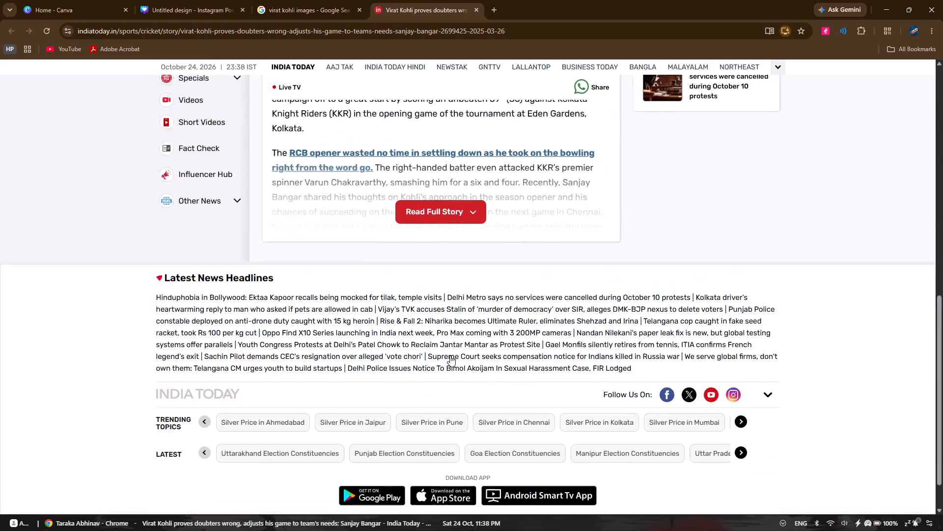
{"action": "left_click", "coordinate": [457, 367]}
{"action": "scroll", "coordinate": [457, 367], "scroll_direction": "down", "scroll_amount": 18}
{"action": "scroll", "coordinate": [457, 369], "scroll_direction": "down", "scroll_amount": 6}
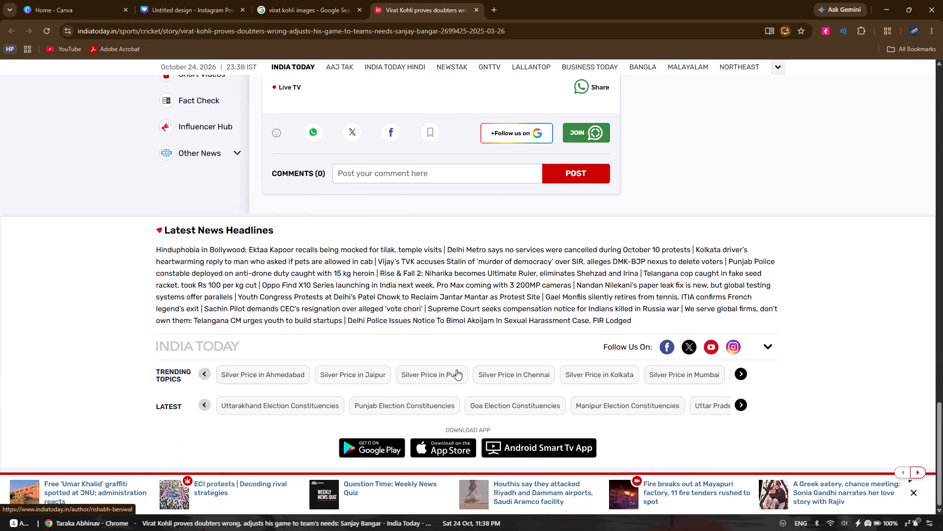
{"action": "scroll", "coordinate": [456, 369], "scroll_direction": "up", "scroll_amount": 20}
{"action": "scroll", "coordinate": [456, 369], "scroll_direction": "up", "scroll_amount": 7}
{"action": "left_click", "coordinate": [323, 0]}
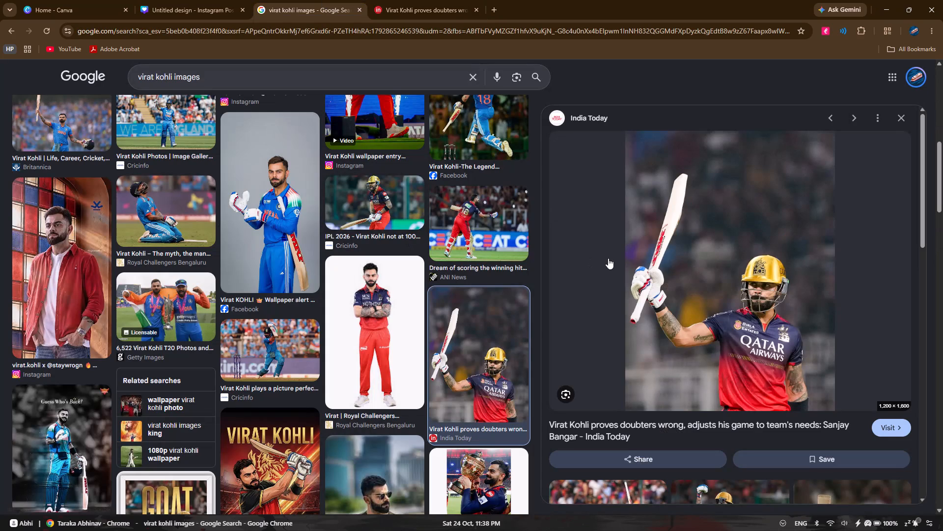
Copy the previewed India Today photo of Virat Kohli raising his bat.
{"action": "right_click", "coordinate": [725, 282]}
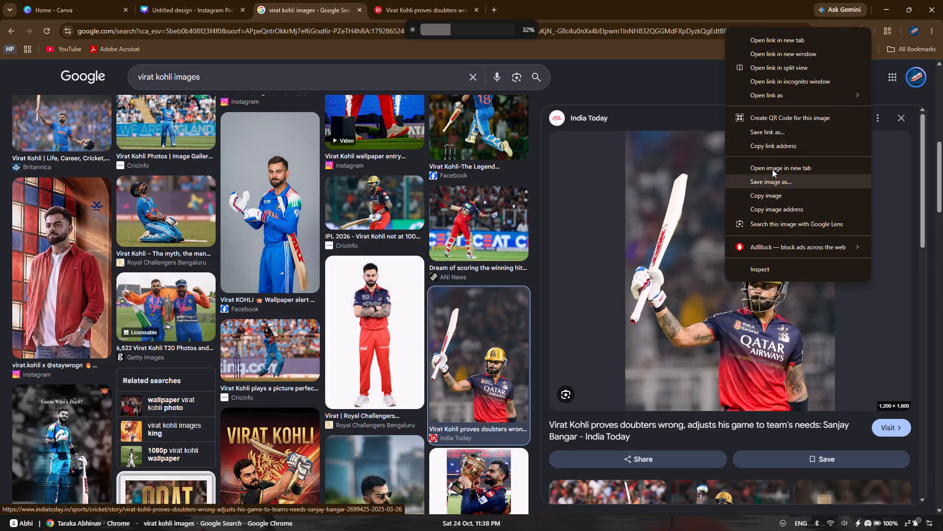
{"action": "left_click", "coordinate": [770, 196]}
Search the web for "remove background" in a new browser tab and open Photoroom's Instant Background Remover.
{"action": "left_click", "coordinate": [494, 9]}
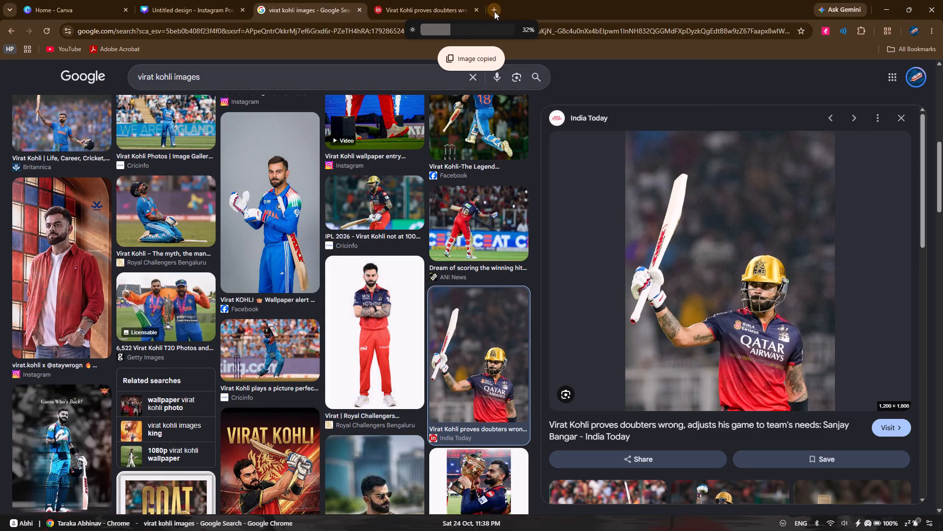
{"action": "type", "text": "re"}
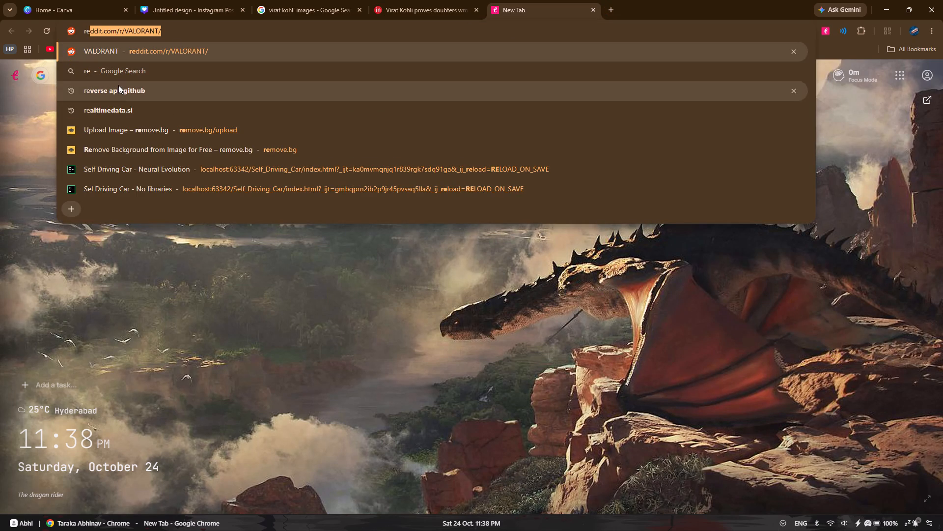
{"action": "key", "text": "space"}
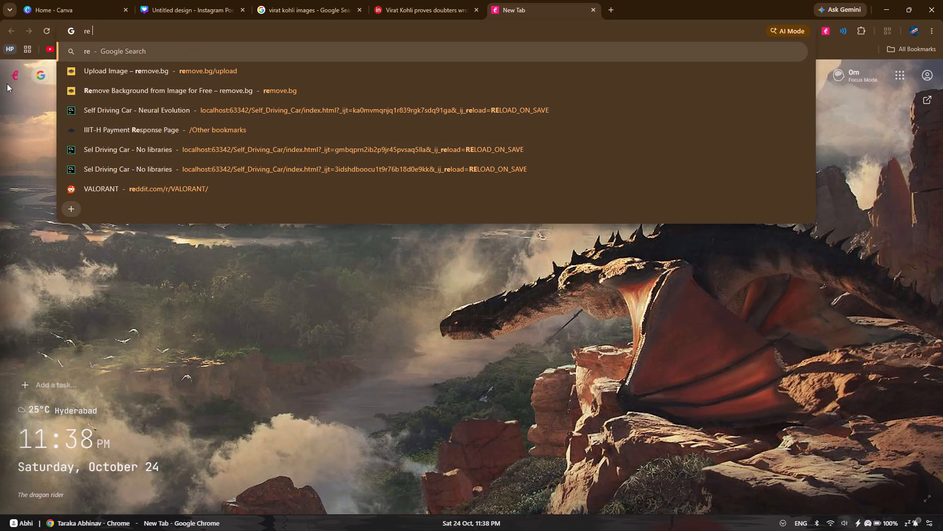
{"action": "key", "text": "BackSpace"}
{"action": "type", "text": "mo"}
{"action": "key", "text": "Down"}
{"action": "key", "text": "Return"}
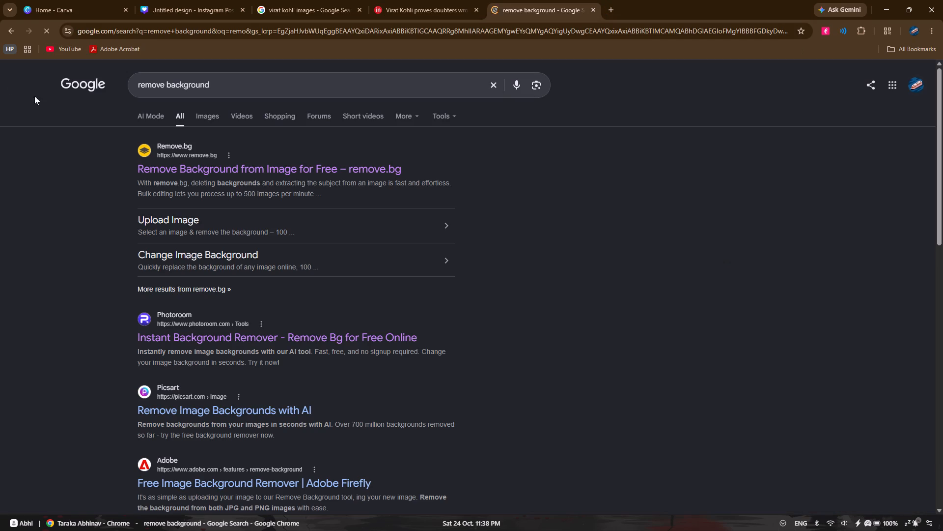
{"action": "left_click", "coordinate": [251, 338]}
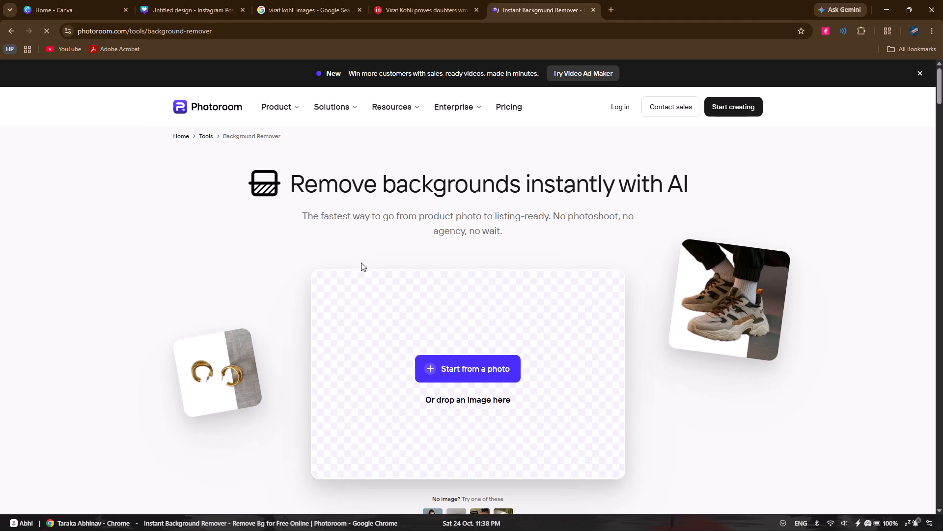
Paste the copied Kohli photo into Photoroom's background remover.
{"action": "key", "text": "ctrl+v"}
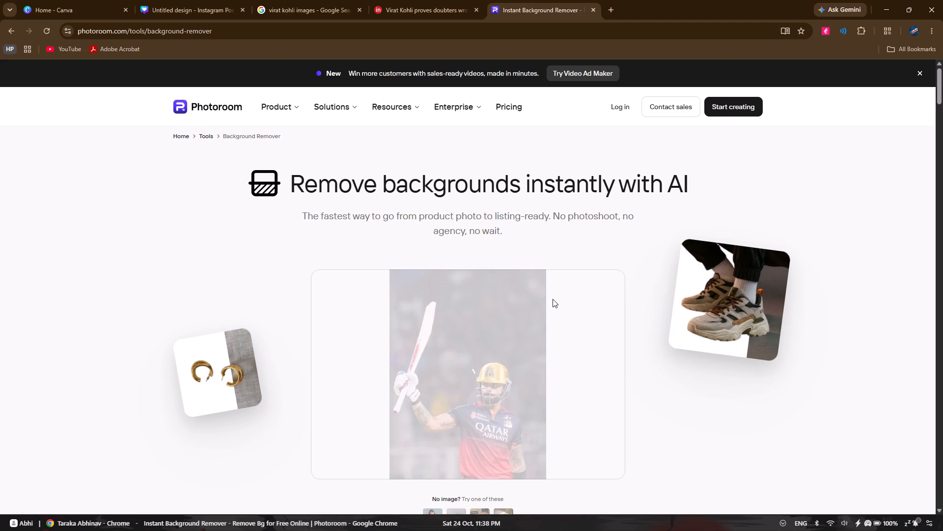
{"action": "scroll", "coordinate": [463, 386], "scroll_direction": "down", "scroll_amount": 2}
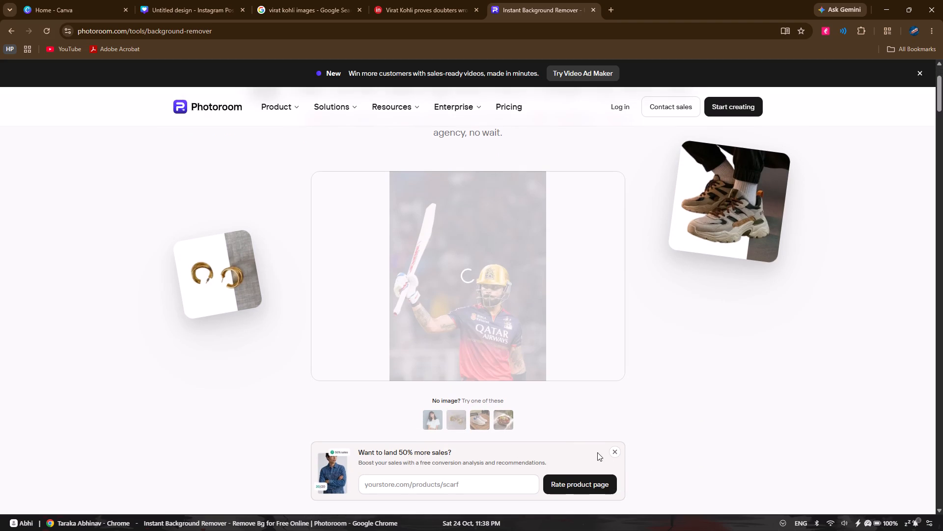
Dismiss the product-page promotion under the preview and check the background-free cutout of the batter.
{"action": "left_click", "coordinate": [618, 453]}
{"action": "scroll", "coordinate": [530, 336], "scroll_direction": "up", "scroll_amount": 12}
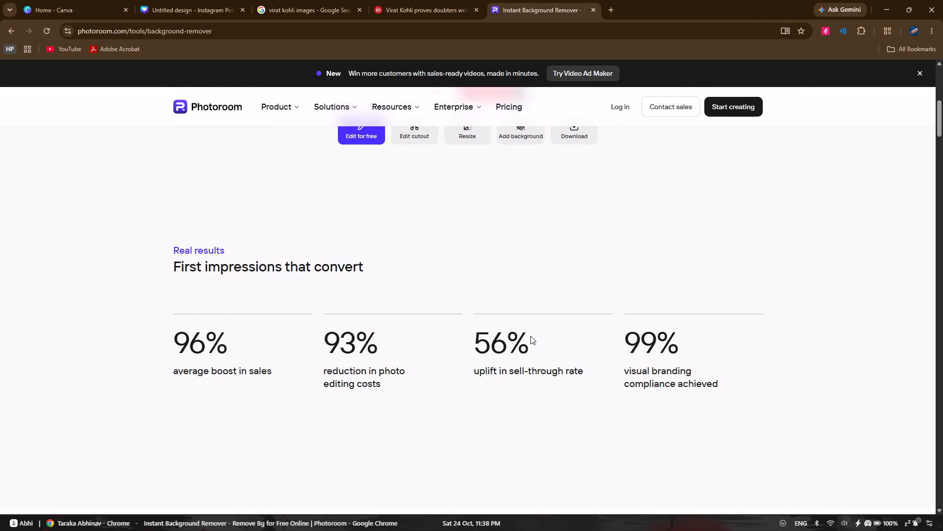
{"action": "scroll", "coordinate": [530, 336], "scroll_direction": "up", "scroll_amount": 5}
{"action": "scroll", "coordinate": [511, 371], "scroll_direction": "down", "scroll_amount": 2}
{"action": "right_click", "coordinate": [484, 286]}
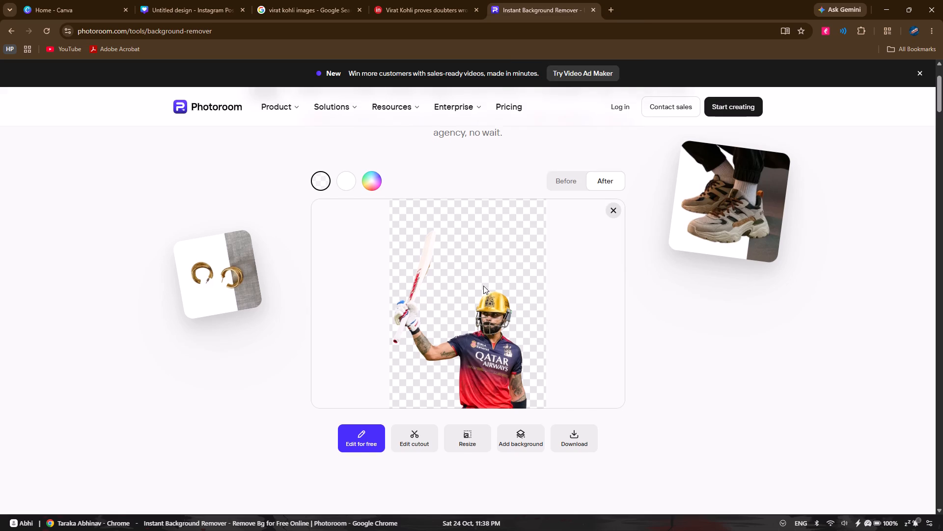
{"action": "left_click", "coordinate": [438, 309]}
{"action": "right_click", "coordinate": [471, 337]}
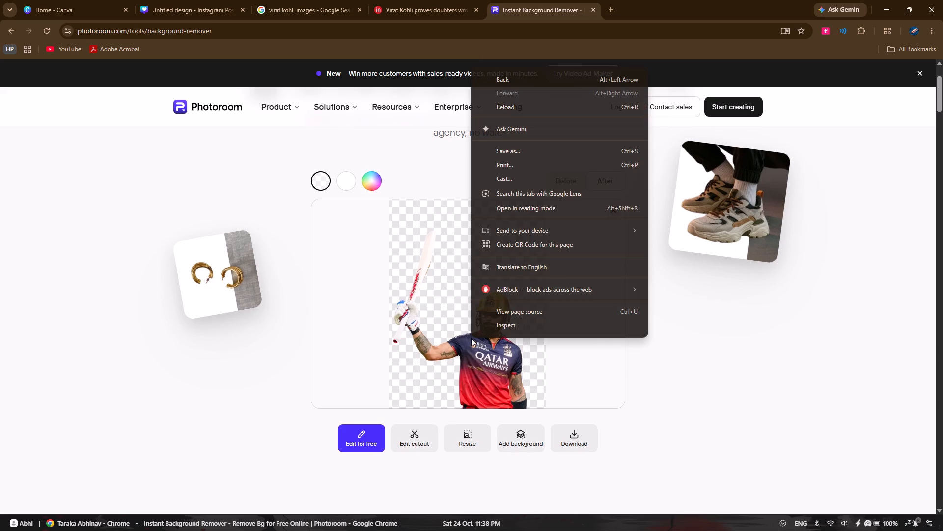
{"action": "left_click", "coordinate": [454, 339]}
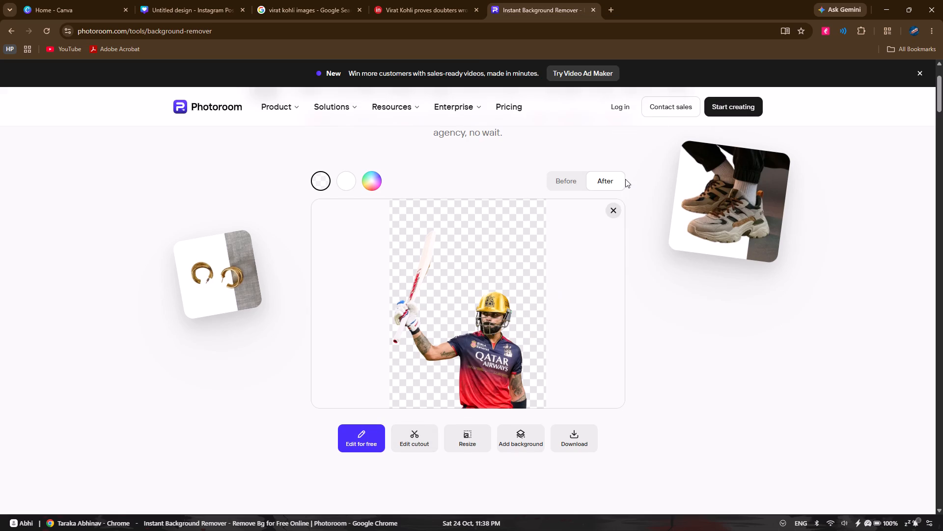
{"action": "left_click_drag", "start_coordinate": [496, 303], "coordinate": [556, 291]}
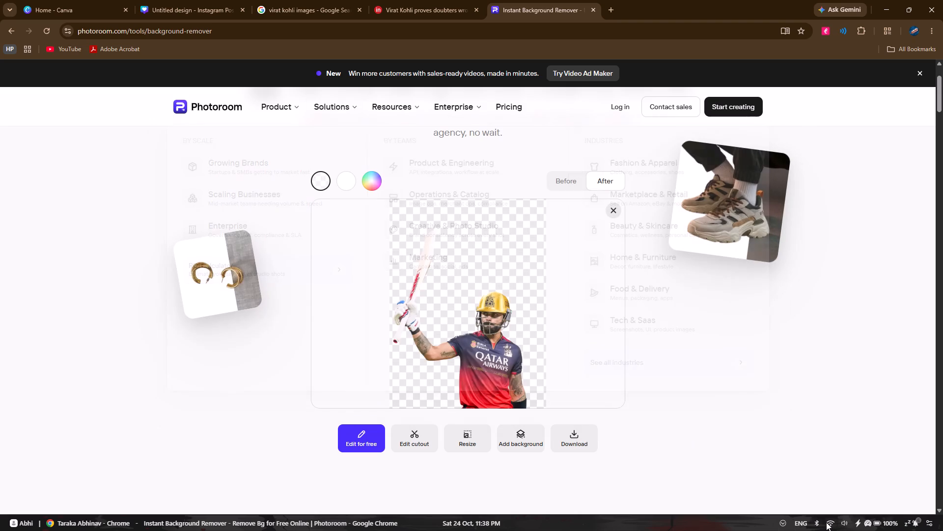
Download the background-free Kohli cutout and dismiss the conversion-rate promotion.
{"action": "left_click", "coordinate": [583, 439]}
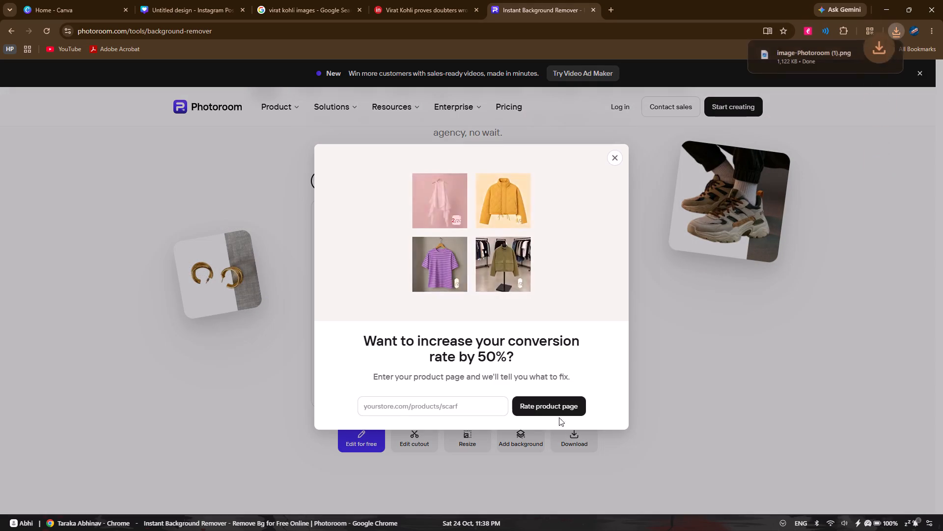
{"action": "left_click", "coordinate": [613, 163]}
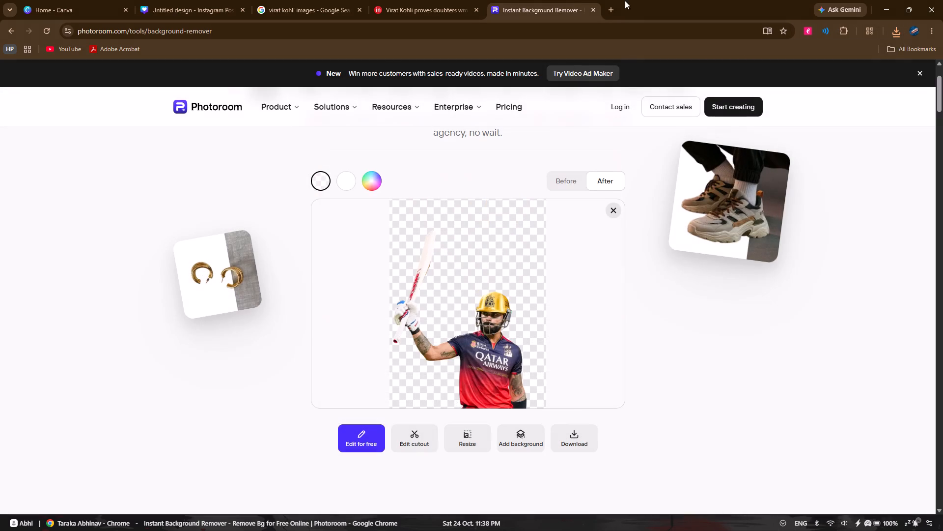
Switch to the Canva Instagram Post design and place the downloaded image-Photoroom (1).png on the blank page.
{"action": "left_click", "coordinate": [607, 4]}
{"action": "left_click", "coordinate": [230, 0]}
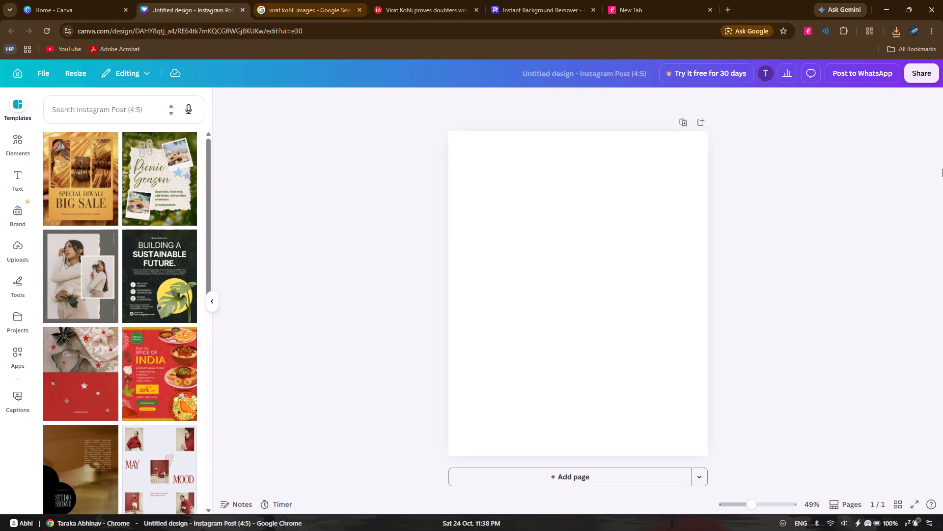
{"action": "left_click", "coordinate": [890, 33]}
{"action": "left_click_drag", "start_coordinate": [795, 71], "coordinate": [513, 224]}
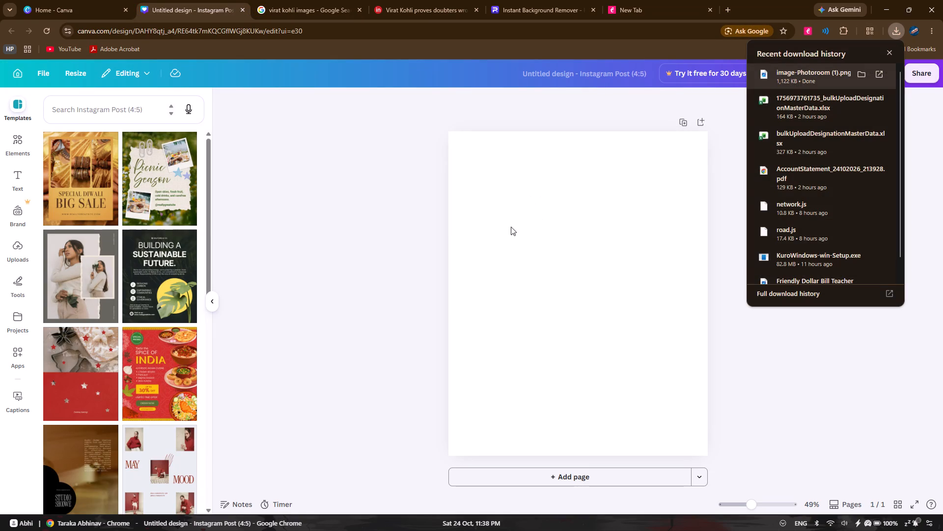
{"action": "left_click", "coordinate": [892, 49]}
{"action": "left_click", "coordinate": [791, 335]}
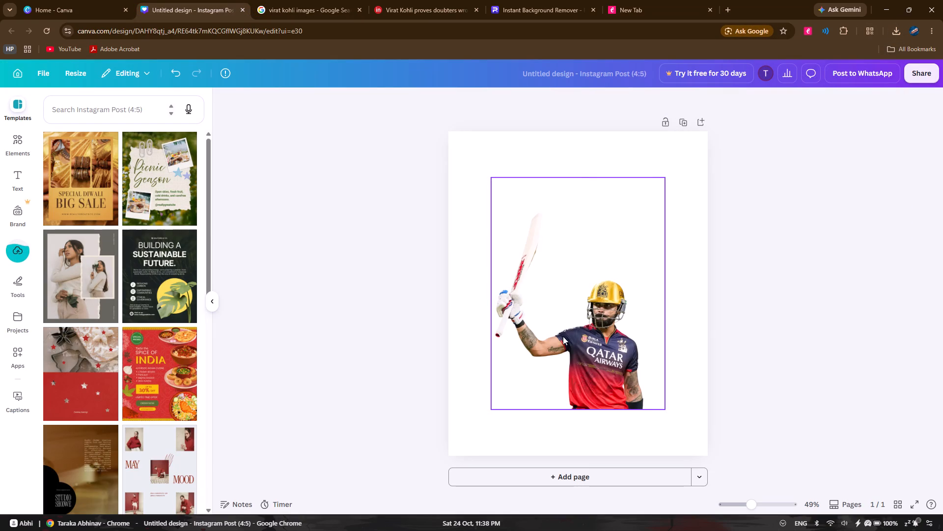
Scale the Kohli cutout to a little under half the page width and centre it horizontally on the page's bottom edge.
{"action": "left_click_drag", "start_coordinate": [563, 336], "coordinate": [538, 367]}
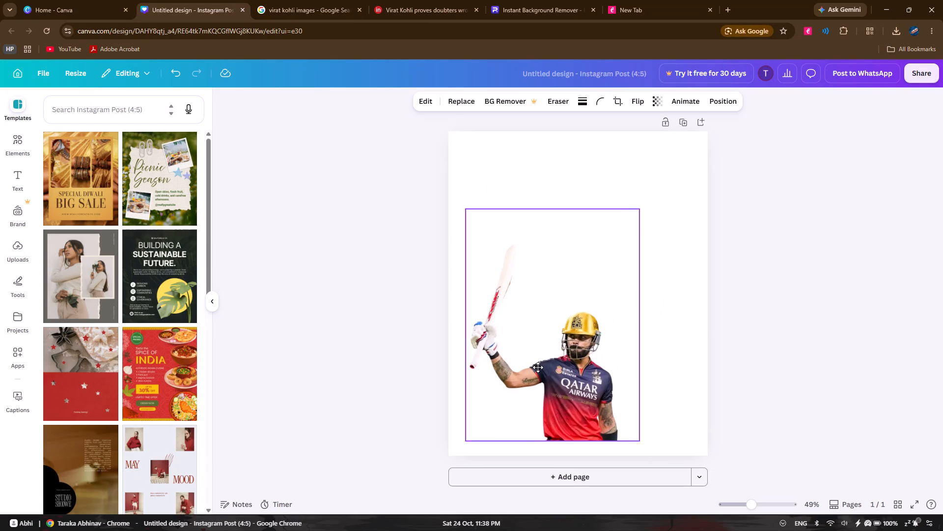
{"action": "left_click_drag", "start_coordinate": [538, 367], "coordinate": [534, 350]}
{"action": "left_click_drag", "start_coordinate": [637, 421], "coordinate": [667, 420]}
{"action": "left_click_drag", "start_coordinate": [605, 400], "coordinate": [615, 417]}
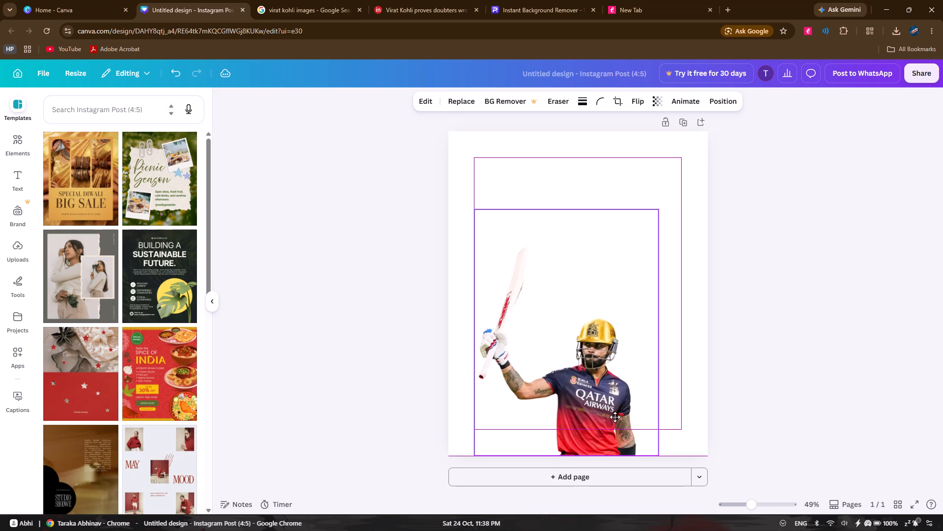
{"action": "left_click_drag", "start_coordinate": [615, 417], "coordinate": [616, 416]}
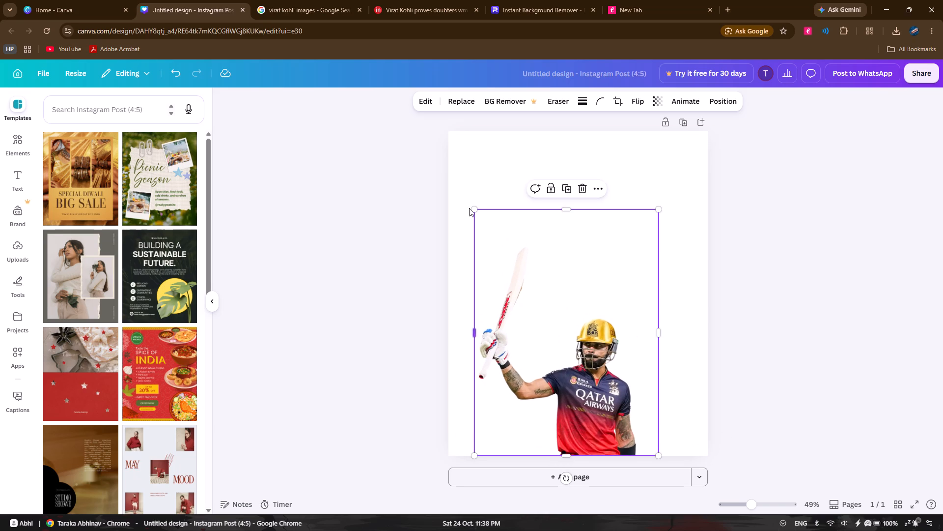
{"action": "left_click_drag", "start_coordinate": [474, 208], "coordinate": [531, 307]}
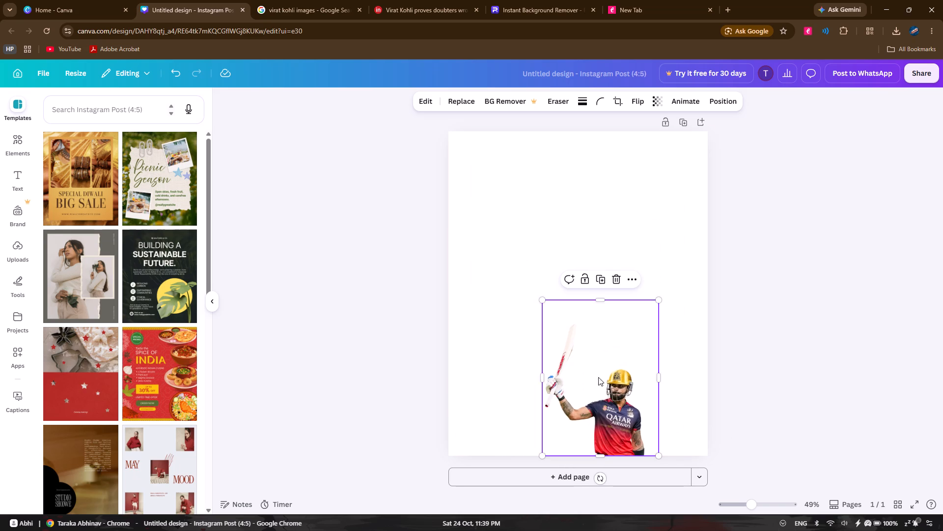
{"action": "left_click_drag", "start_coordinate": [604, 382], "coordinate": [576, 382]}
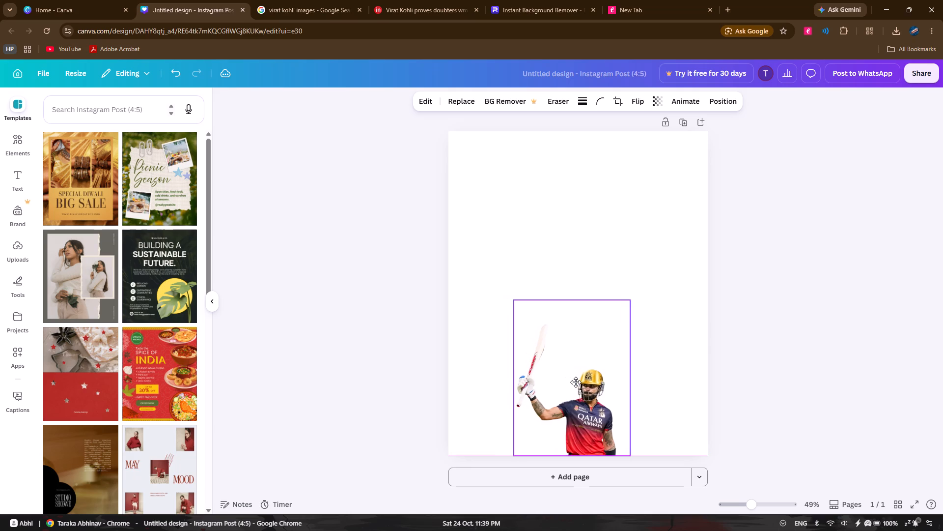
{"action": "left_click_drag", "start_coordinate": [576, 382], "coordinate": [583, 383]}
Open the animation options for the whole page.
{"action": "left_click", "coordinate": [685, 100]}
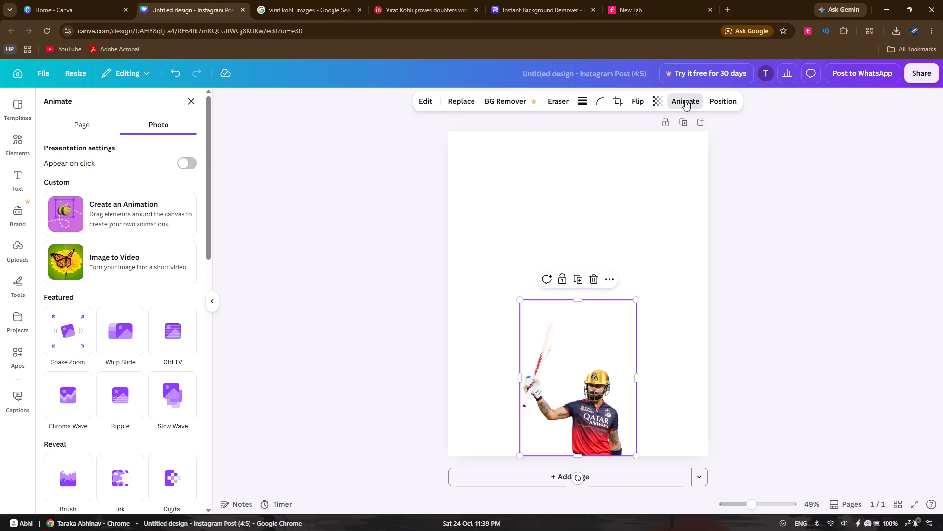
{"action": "double_click", "coordinate": [72, 114]}
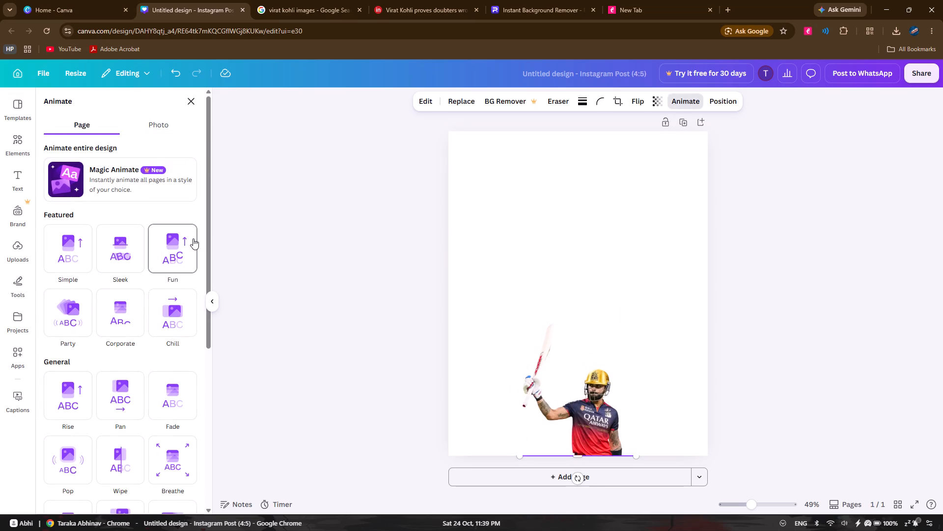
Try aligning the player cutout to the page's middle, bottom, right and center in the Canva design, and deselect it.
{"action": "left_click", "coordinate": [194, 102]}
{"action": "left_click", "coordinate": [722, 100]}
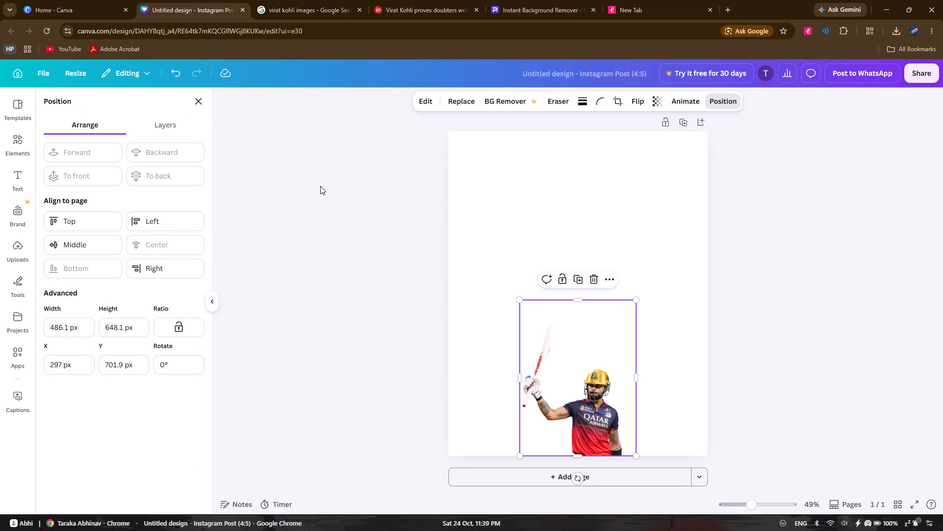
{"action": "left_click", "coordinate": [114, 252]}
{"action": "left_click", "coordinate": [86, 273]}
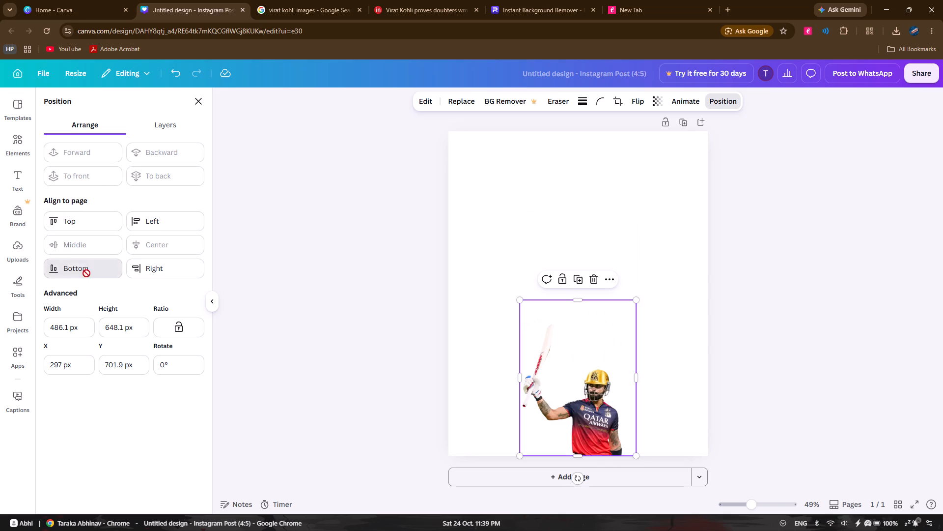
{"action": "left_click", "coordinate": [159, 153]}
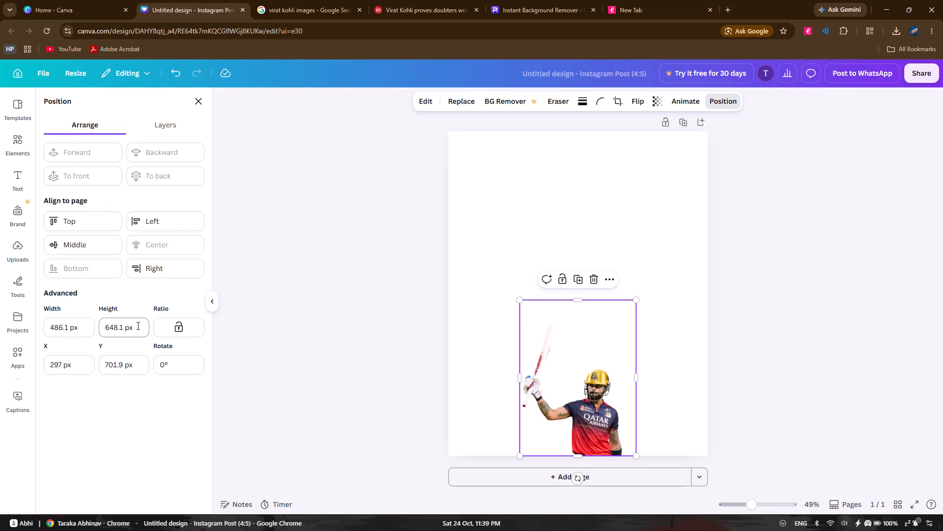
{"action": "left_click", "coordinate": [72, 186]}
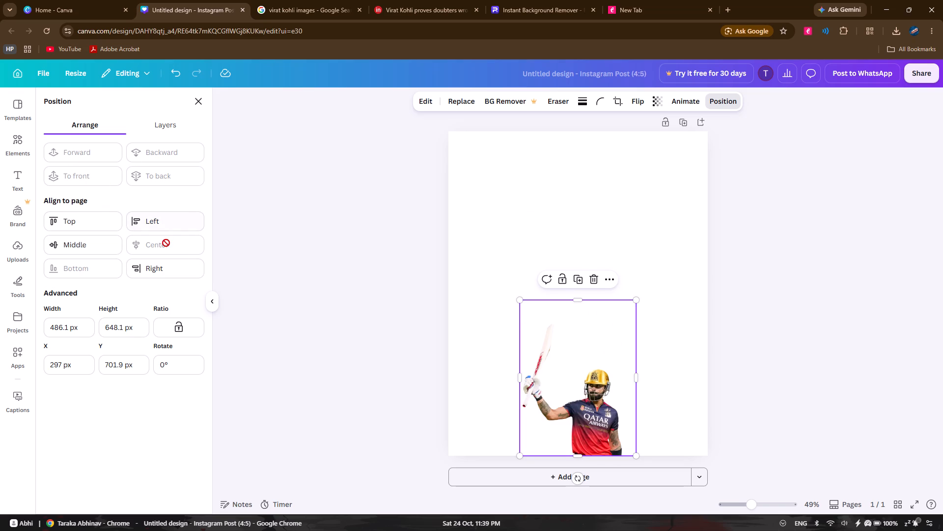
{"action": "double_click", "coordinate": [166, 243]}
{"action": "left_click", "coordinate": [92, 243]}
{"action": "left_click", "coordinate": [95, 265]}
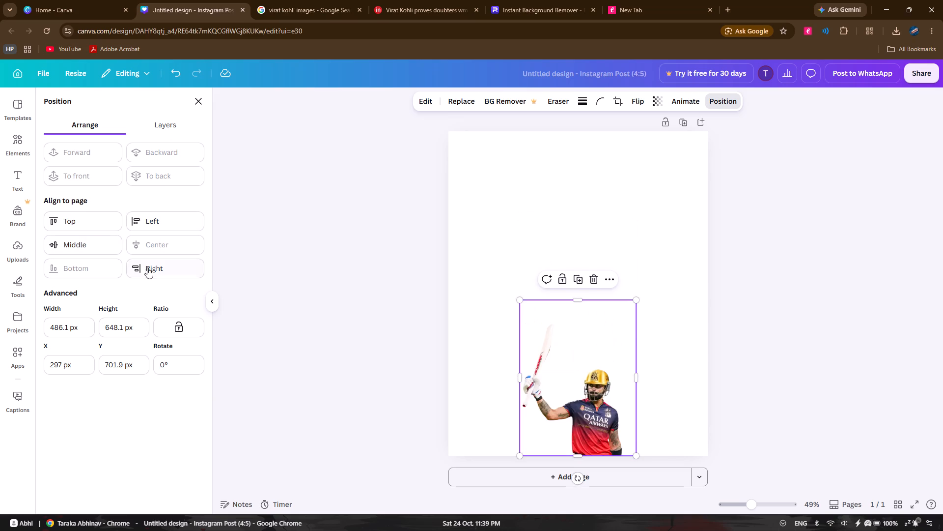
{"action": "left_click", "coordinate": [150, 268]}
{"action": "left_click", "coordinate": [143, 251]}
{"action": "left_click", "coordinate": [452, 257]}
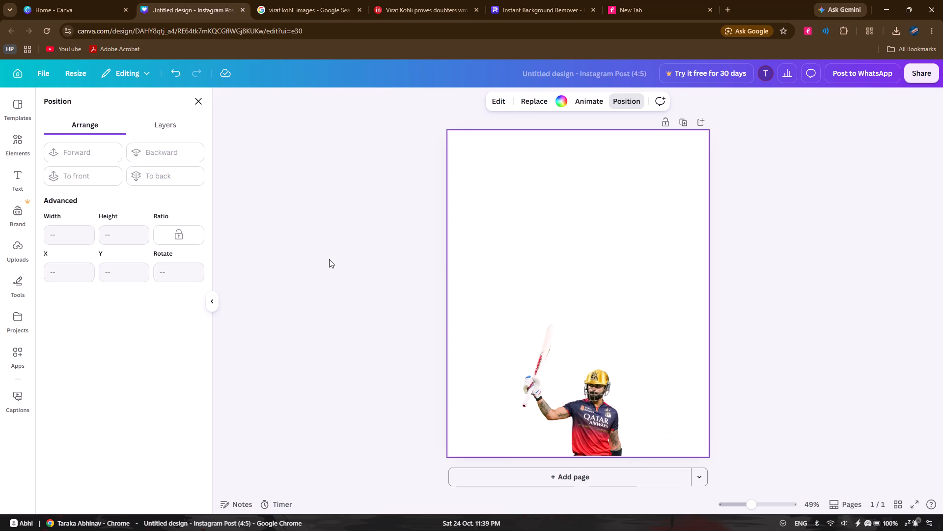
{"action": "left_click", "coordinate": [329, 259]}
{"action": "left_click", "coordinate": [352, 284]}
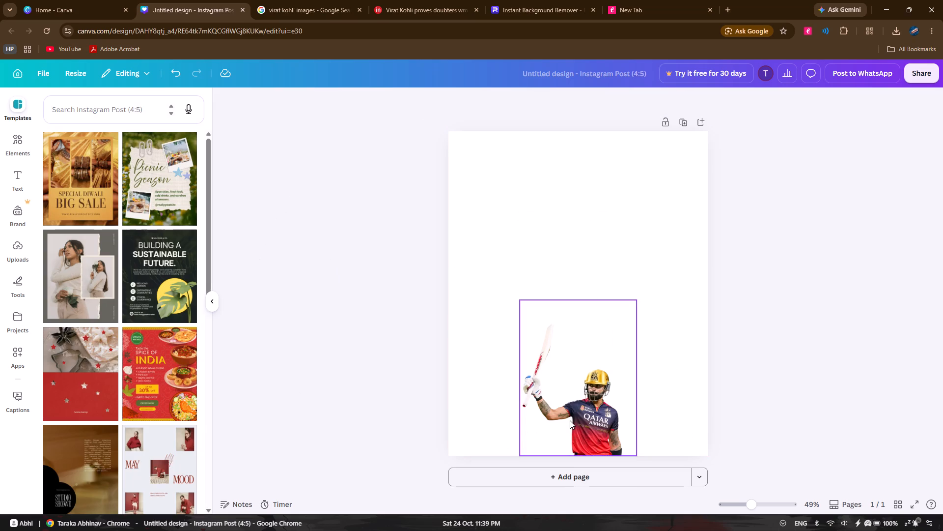
Move the player cutout slightly up from the page's bottom edge, keeping it horizontally centred.
{"action": "left_click_drag", "start_coordinate": [570, 420], "coordinate": [565, 403]}
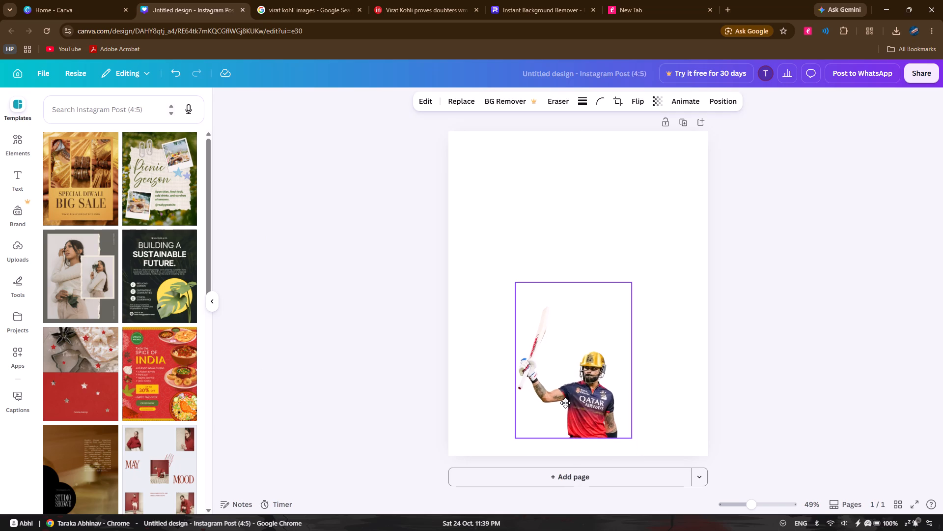
{"action": "left_click_drag", "start_coordinate": [565, 403], "coordinate": [569, 401]}
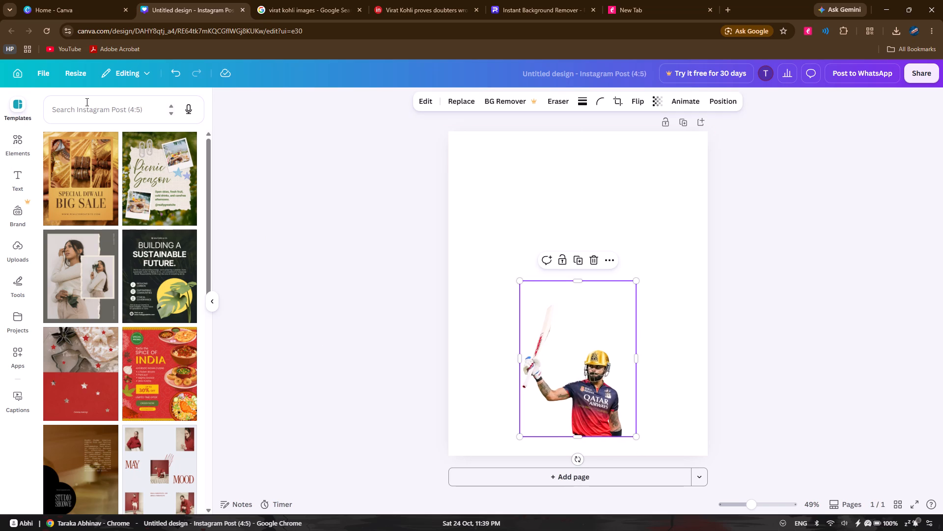
Search the elements library for smoke.
{"action": "left_click", "coordinate": [87, 102]}
{"action": "left_click", "coordinate": [18, 143]}
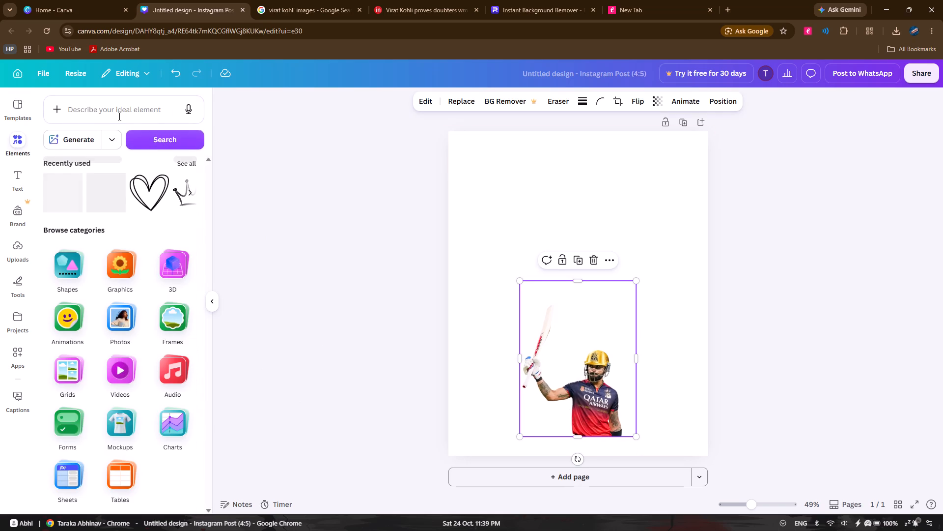
{"action": "left_click", "coordinate": [118, 116]}
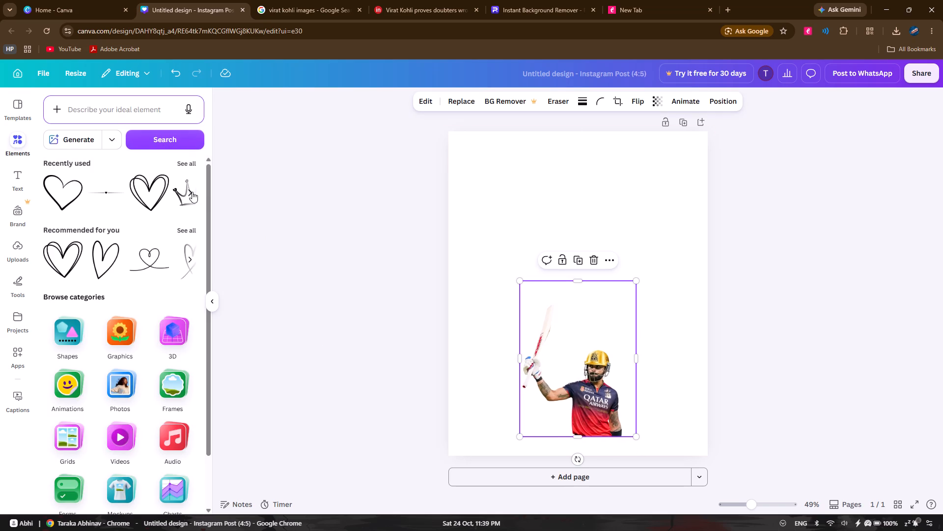
{"action": "left_click", "coordinate": [192, 192]}
{"action": "left_click", "coordinate": [192, 192]}
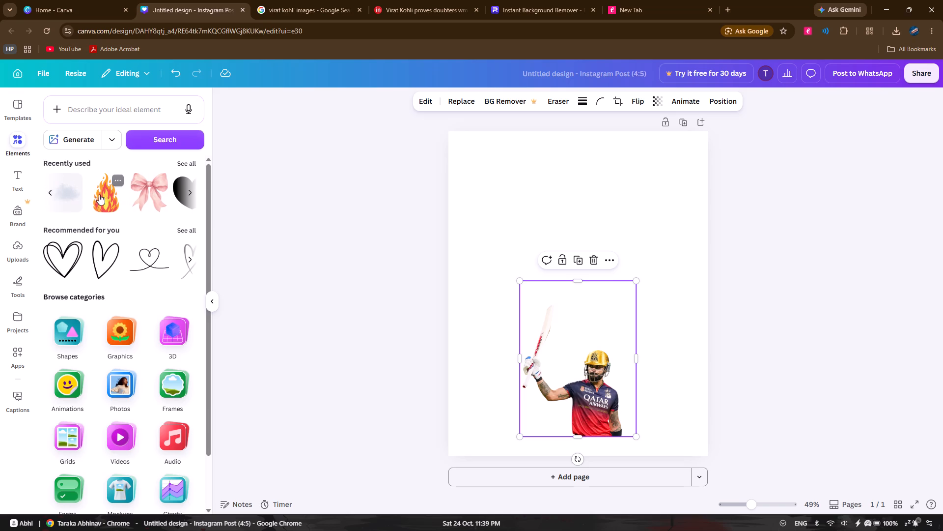
{"action": "left_click", "coordinate": [100, 106]}
{"action": "left_click", "coordinate": [100, 106]}
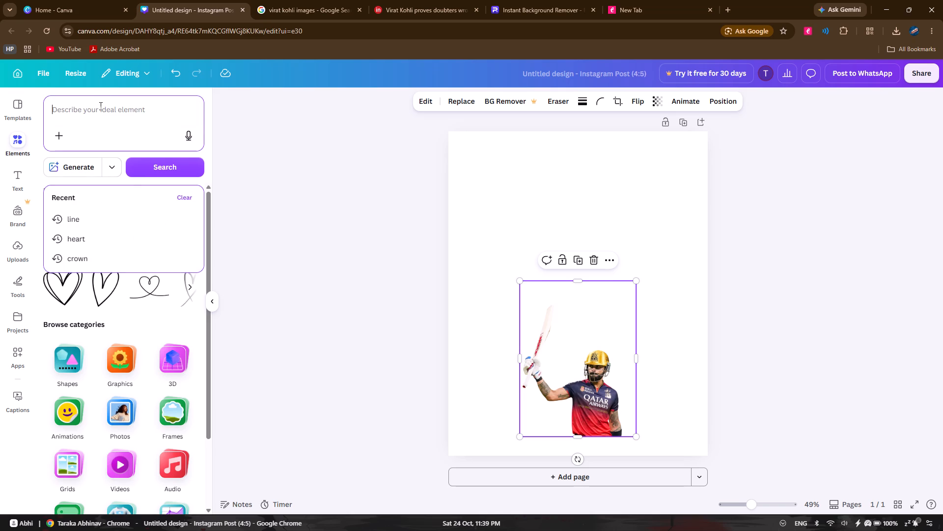
Search the elements library for smoke.
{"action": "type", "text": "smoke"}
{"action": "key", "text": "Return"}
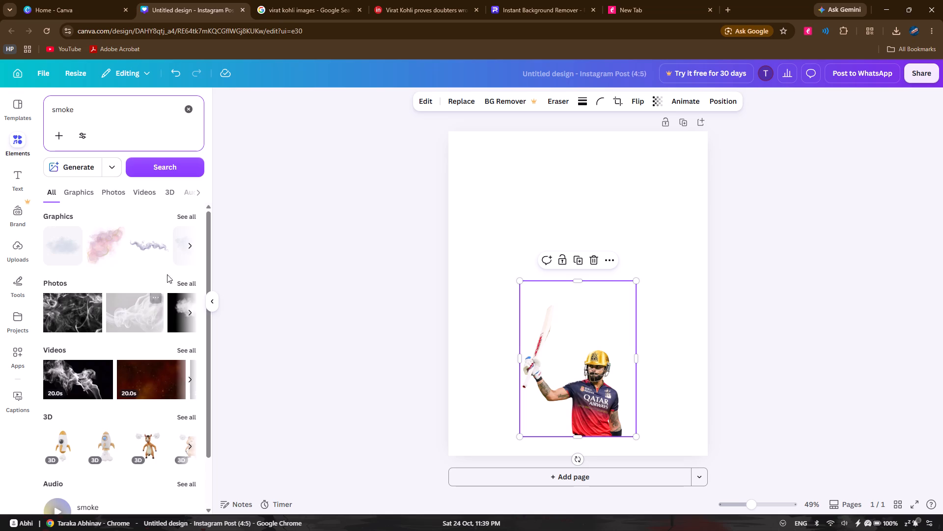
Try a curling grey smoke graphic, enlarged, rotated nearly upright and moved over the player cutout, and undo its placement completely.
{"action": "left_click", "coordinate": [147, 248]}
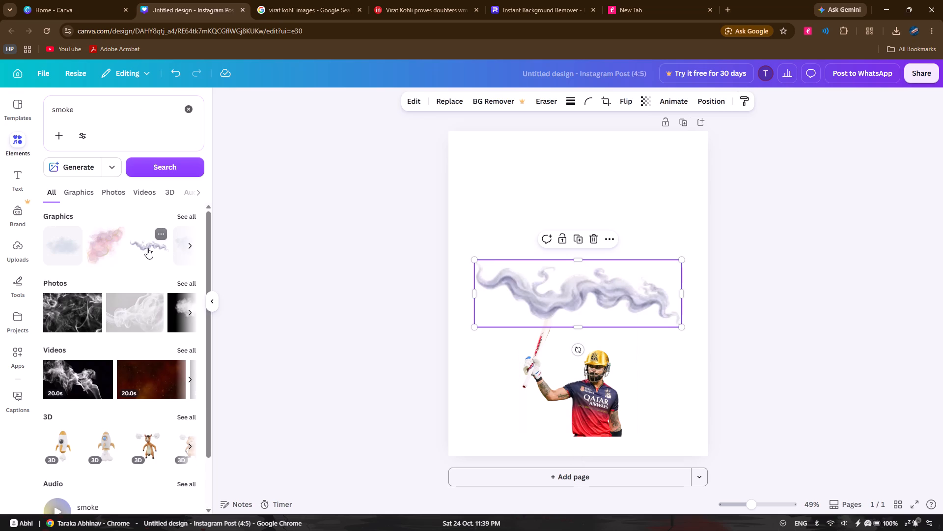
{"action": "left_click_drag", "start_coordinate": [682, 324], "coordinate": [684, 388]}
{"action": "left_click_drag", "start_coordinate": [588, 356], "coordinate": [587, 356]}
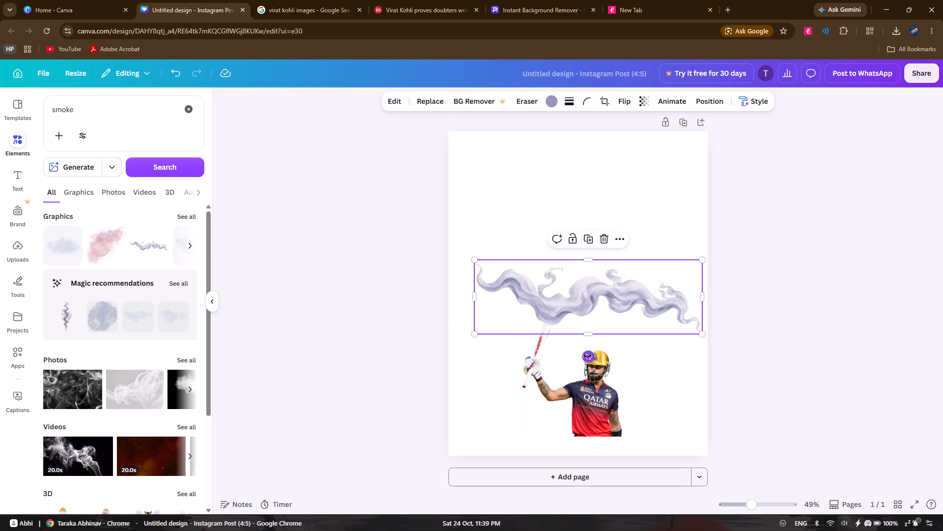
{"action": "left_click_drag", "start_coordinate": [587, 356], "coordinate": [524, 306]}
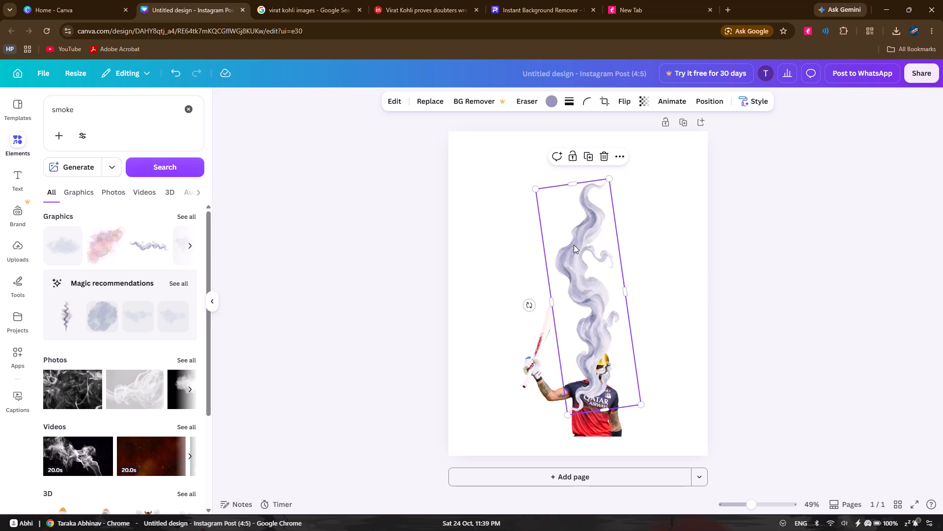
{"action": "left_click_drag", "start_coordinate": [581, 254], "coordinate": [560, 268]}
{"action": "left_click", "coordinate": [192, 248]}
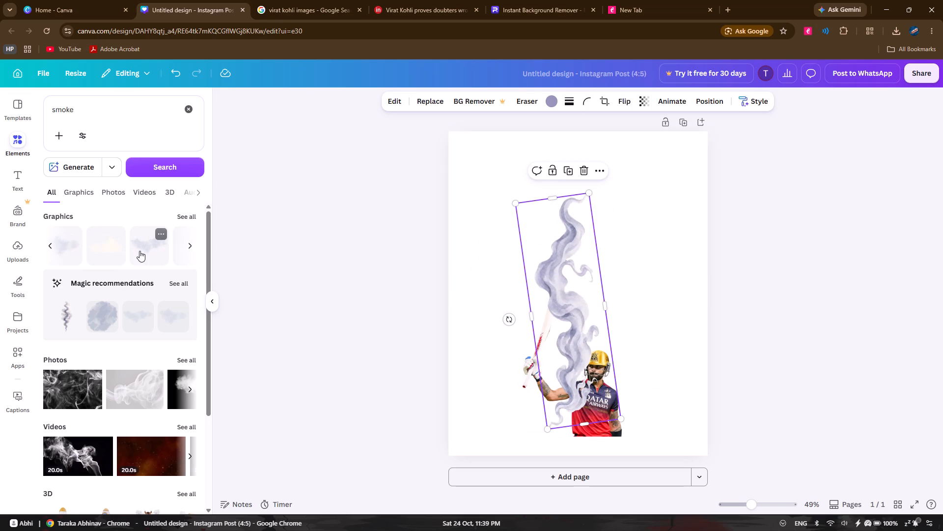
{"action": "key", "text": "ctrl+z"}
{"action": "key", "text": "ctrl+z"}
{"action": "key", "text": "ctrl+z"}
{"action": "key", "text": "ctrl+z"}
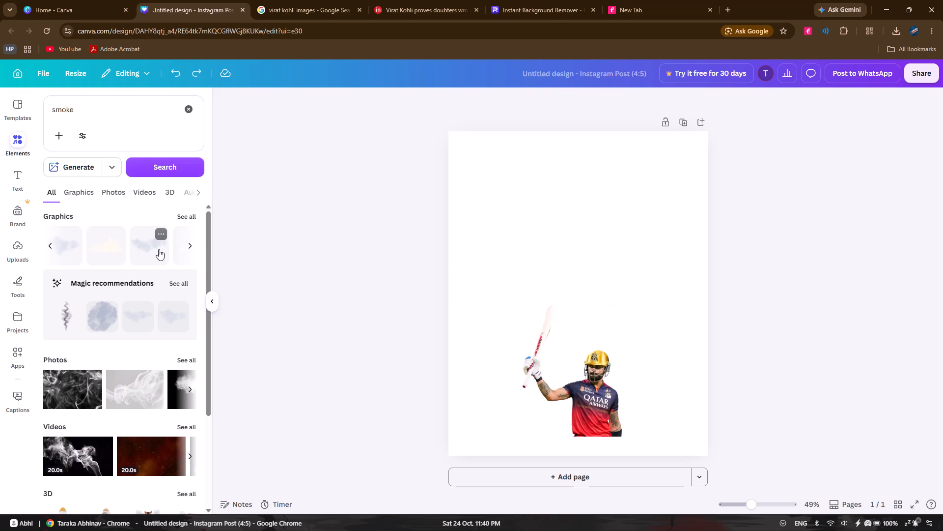
Add the pale cloud-like smoke graphic, rotate it to a steep diagonal, and position it over the player's bat and raised arm.
{"action": "left_click", "coordinate": [159, 249]}
{"action": "left_click_drag", "start_coordinate": [580, 361], "coordinate": [558, 356]}
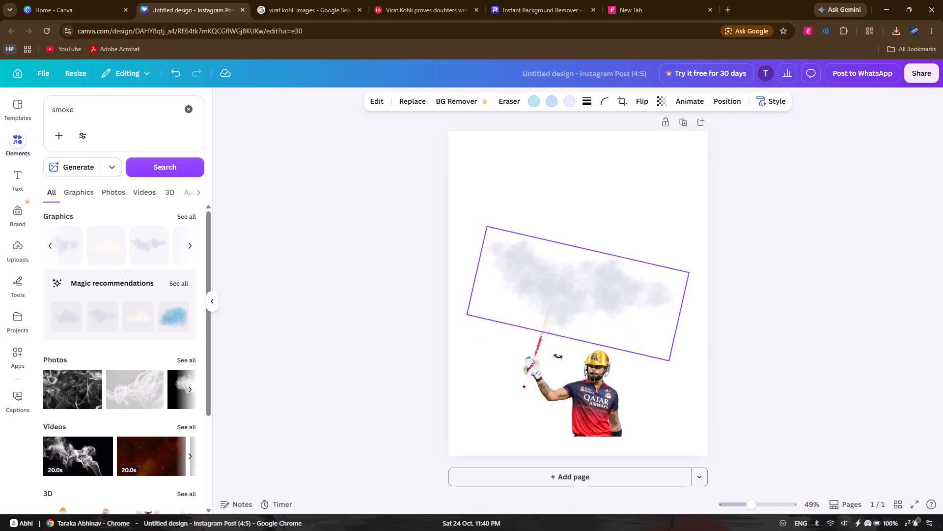
{"action": "left_click_drag", "start_coordinate": [558, 356], "coordinate": [518, 325]}
{"action": "left_click_drag", "start_coordinate": [585, 298], "coordinate": [534, 374]}
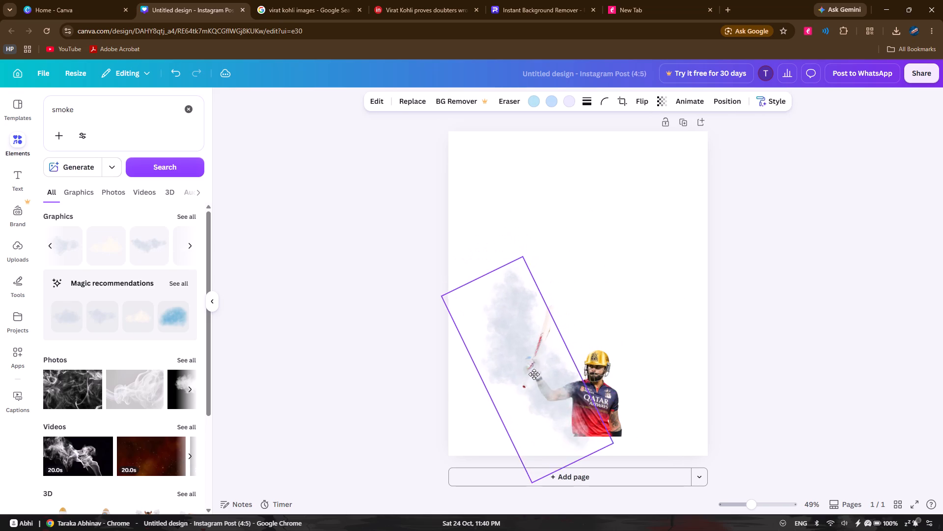
{"action": "left_click_drag", "start_coordinate": [534, 374], "coordinate": [527, 361]}
Send the pale smoke graphic to the back, behind the player cutout.
{"action": "right_click", "coordinate": [526, 355]}
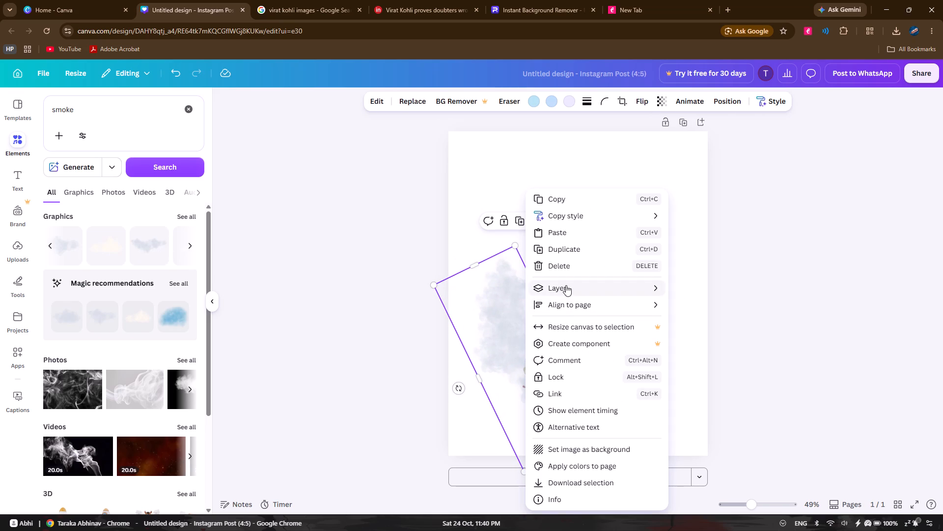
{"action": "left_click", "coordinate": [745, 337]}
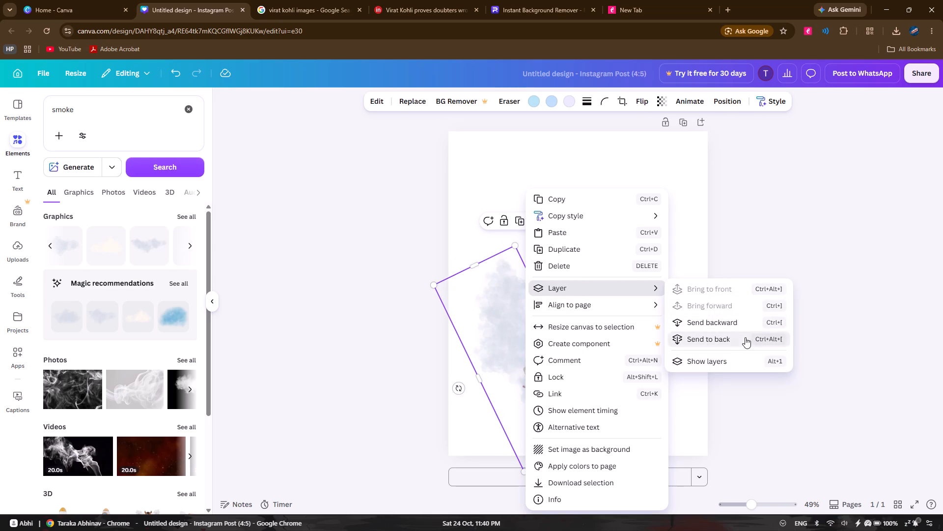
{"action": "left_click", "coordinate": [837, 263]}
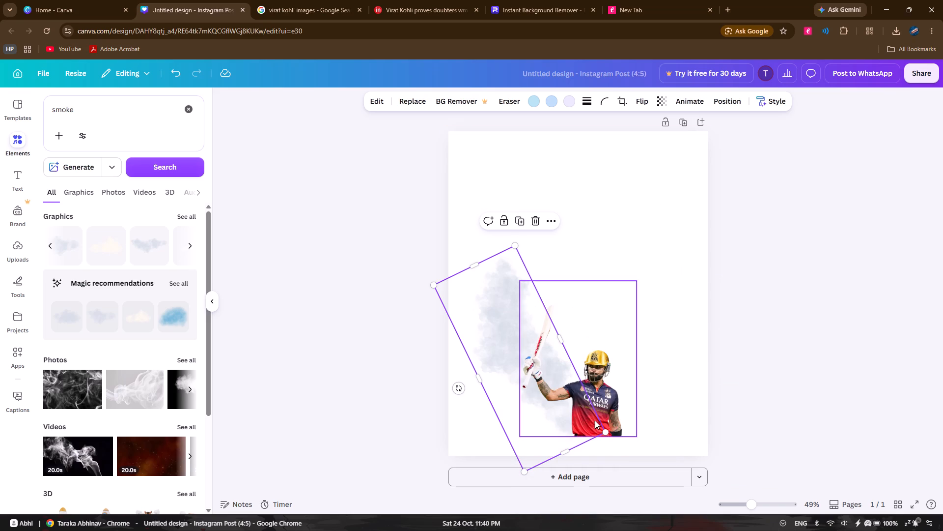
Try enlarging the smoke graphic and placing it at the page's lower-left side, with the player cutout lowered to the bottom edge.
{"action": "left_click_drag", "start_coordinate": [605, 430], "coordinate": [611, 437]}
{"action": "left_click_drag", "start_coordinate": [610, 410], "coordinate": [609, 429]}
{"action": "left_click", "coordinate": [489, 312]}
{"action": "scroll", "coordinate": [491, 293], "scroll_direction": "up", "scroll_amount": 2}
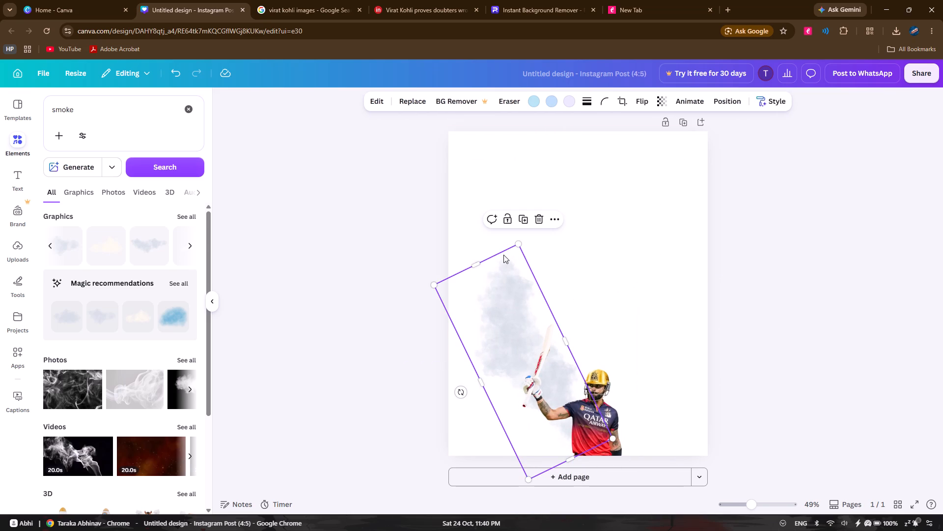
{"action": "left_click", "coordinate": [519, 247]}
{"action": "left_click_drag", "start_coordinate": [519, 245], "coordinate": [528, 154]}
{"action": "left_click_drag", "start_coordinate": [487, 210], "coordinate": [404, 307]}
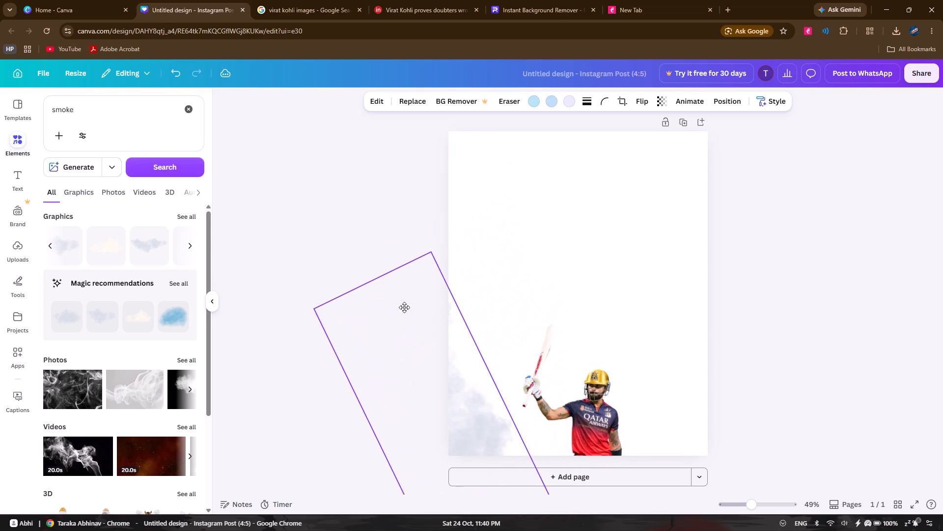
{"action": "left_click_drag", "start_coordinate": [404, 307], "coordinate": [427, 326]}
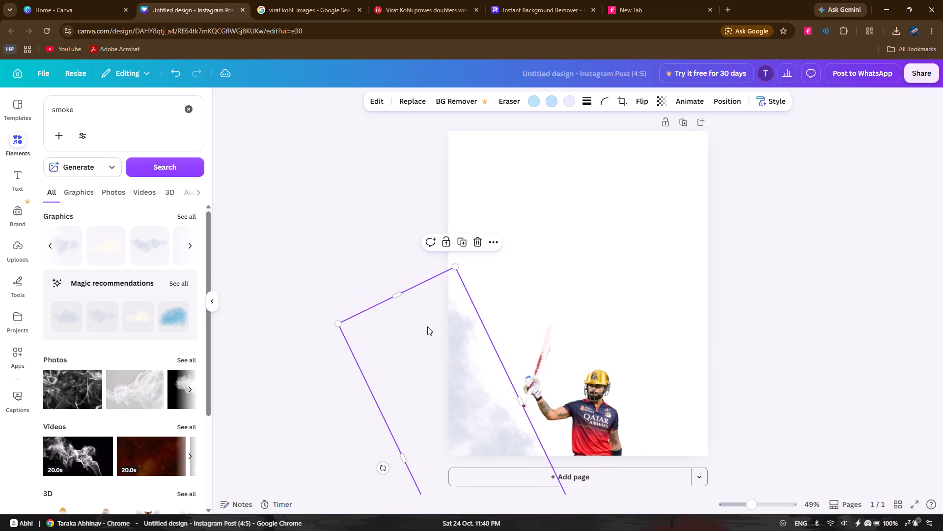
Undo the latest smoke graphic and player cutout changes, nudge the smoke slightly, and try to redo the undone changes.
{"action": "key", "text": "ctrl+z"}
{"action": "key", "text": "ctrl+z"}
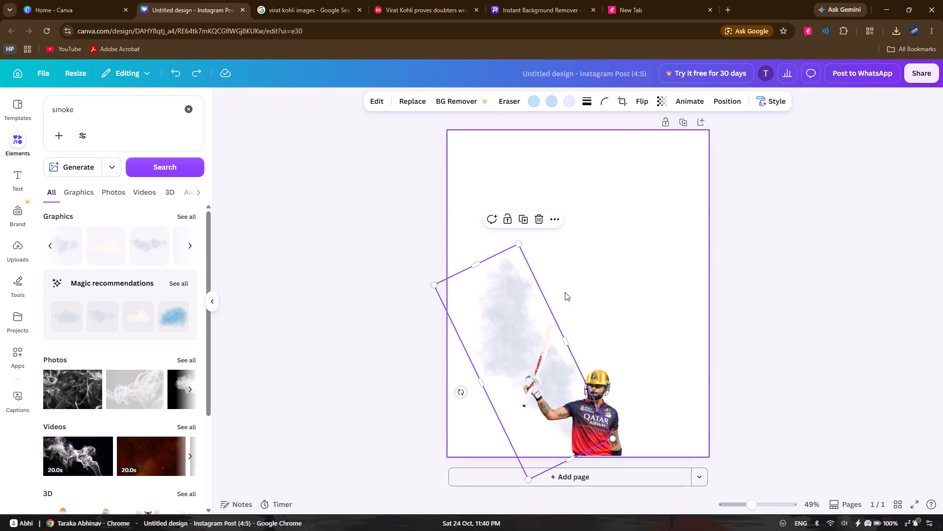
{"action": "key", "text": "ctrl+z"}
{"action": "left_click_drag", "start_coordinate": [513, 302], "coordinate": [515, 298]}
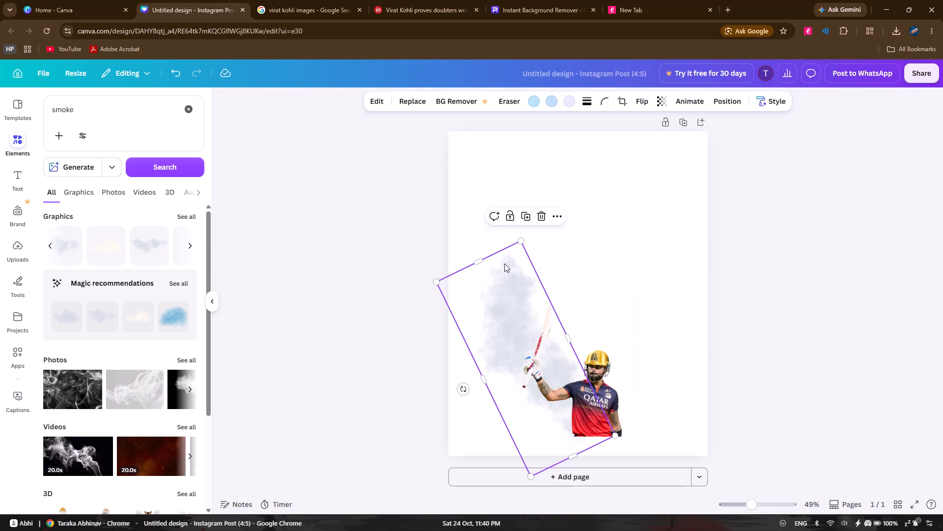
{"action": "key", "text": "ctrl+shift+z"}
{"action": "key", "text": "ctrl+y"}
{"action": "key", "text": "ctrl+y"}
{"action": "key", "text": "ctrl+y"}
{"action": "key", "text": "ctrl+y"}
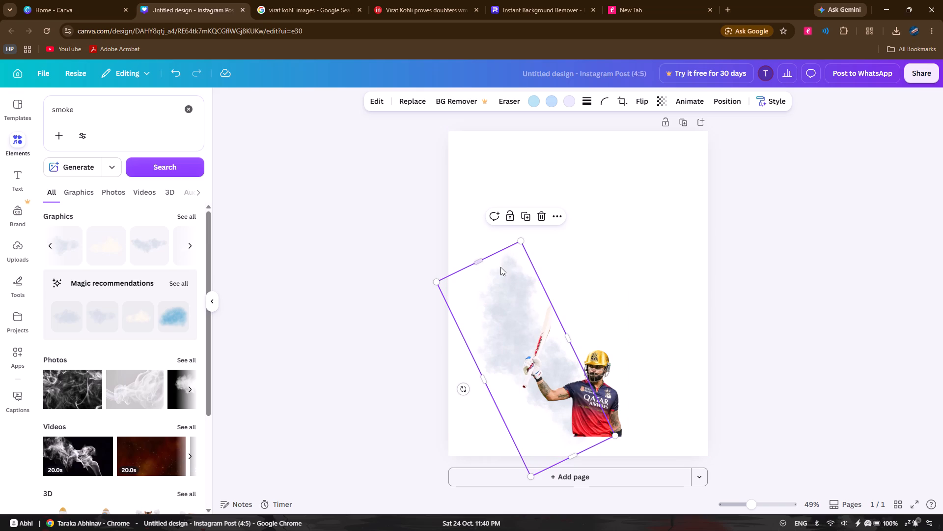
Move the player cutout down onto the page's bottom edge, keeping it horizontally centred.
{"action": "left_click", "coordinate": [500, 267]}
{"action": "left_click", "coordinate": [481, 308]}
{"action": "left_click", "coordinate": [609, 390]}
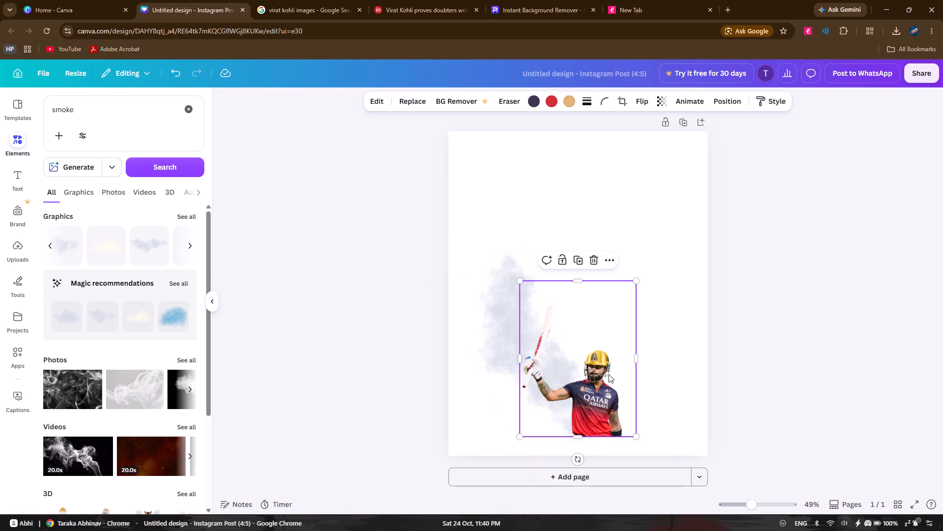
{"action": "left_click_drag", "start_coordinate": [609, 369], "coordinate": [607, 387]}
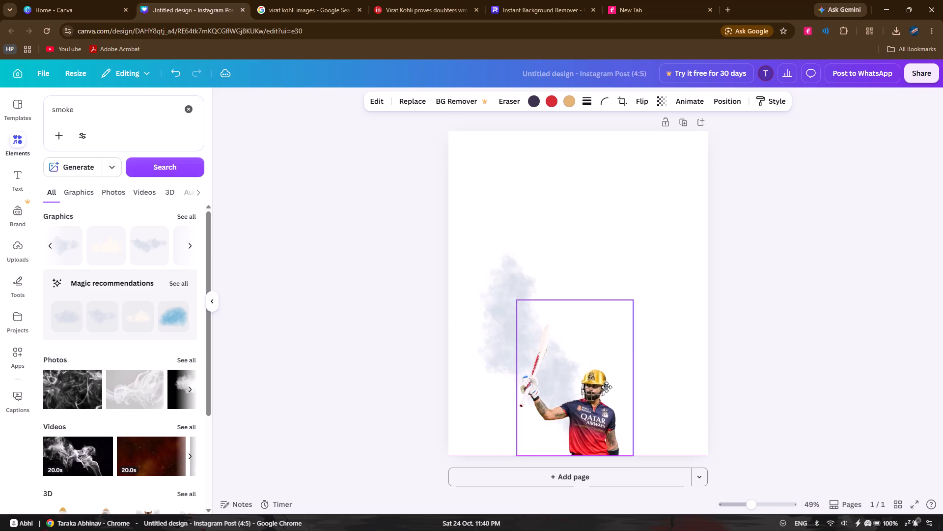
{"action": "left_click_drag", "start_coordinate": [607, 387], "coordinate": [610, 387]}
Enlarge the tilted smoke graphic and move it to the page's lower-left side, clear of the player cutout.
{"action": "left_click", "coordinate": [503, 280]}
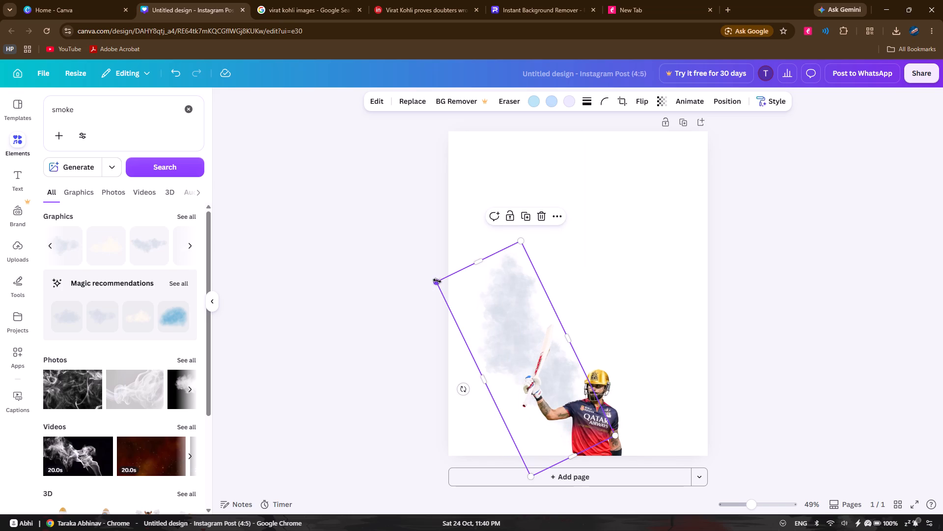
{"action": "left_click_drag", "start_coordinate": [437, 281], "coordinate": [322, 194]}
{"action": "left_click_drag", "start_coordinate": [448, 306], "coordinate": [430, 409]}
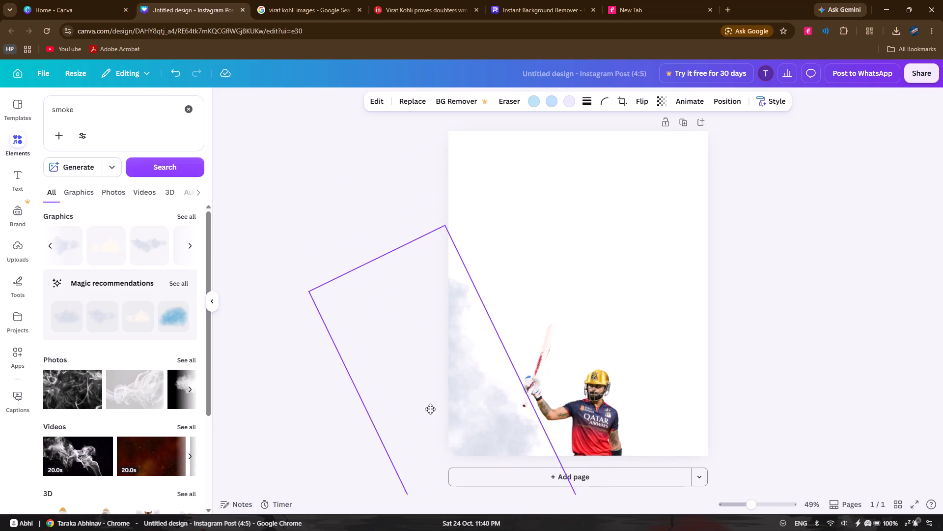
{"action": "left_click_drag", "start_coordinate": [430, 409], "coordinate": [436, 417]}
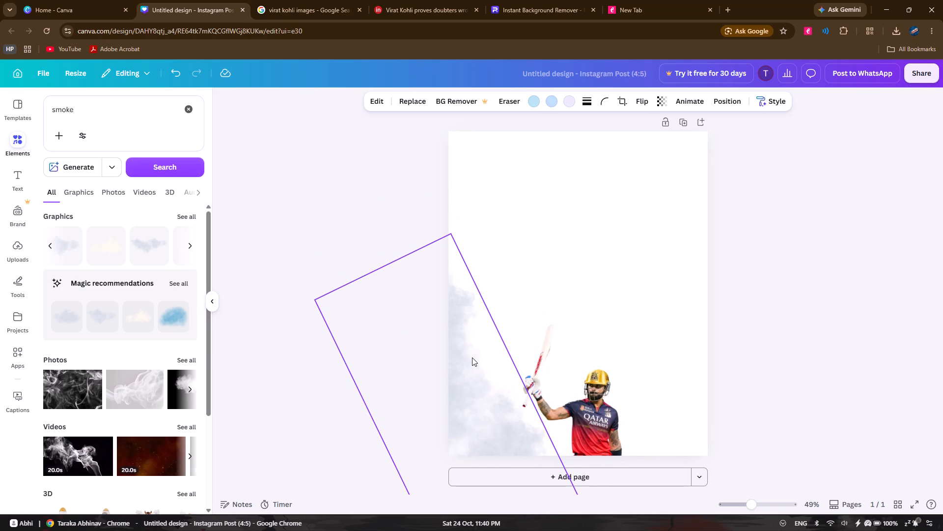
Duplicate the tilted smoke graphic at the page's lower-left side four times.
{"action": "key", "text": "ctrl+d"}
{"action": "key", "text": "ctrl+d"}
{"action": "key", "text": "ctrl+d"}
{"action": "key", "text": "ctrl+d"}
Move one smoke copy to the page's lower-right corner and rotate it to lean the opposite way, mirroring the lower-left smoke.
{"action": "left_click_drag", "start_coordinate": [480, 358], "coordinate": [652, 324]}
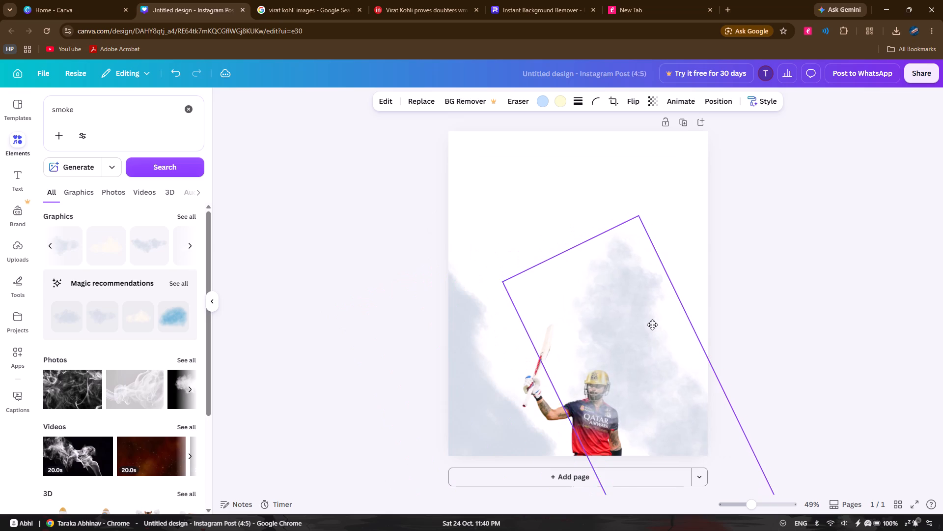
{"action": "left_click_drag", "start_coordinate": [652, 324], "coordinate": [670, 309]}
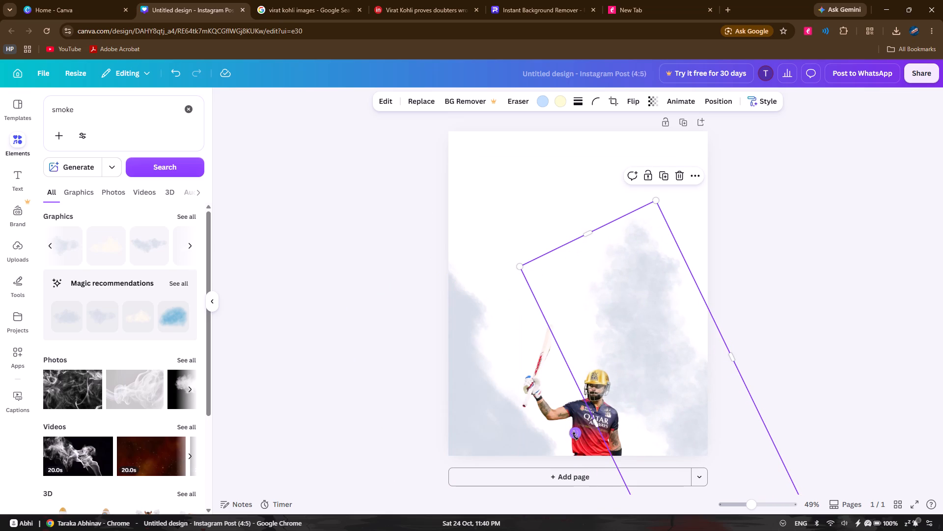
{"action": "left_click_drag", "start_coordinate": [575, 435], "coordinate": [502, 293]}
{"action": "left_click_drag", "start_coordinate": [724, 335], "coordinate": [726, 379]}
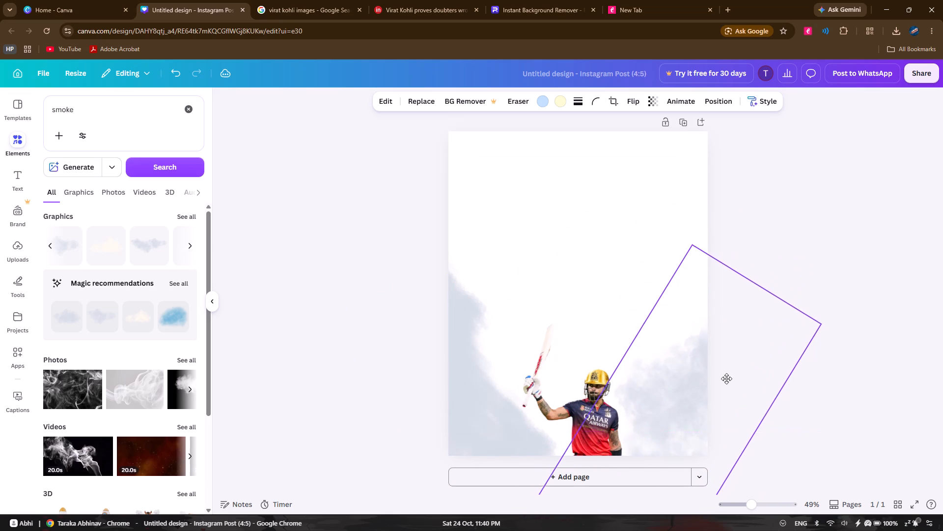
{"action": "left_click_drag", "start_coordinate": [726, 379], "coordinate": [727, 385]}
Move another smoke copy to the page's upper-right side and rotate it nearly vertical so it runs along that edge.
{"action": "left_click_drag", "start_coordinate": [507, 402], "coordinate": [715, 155]}
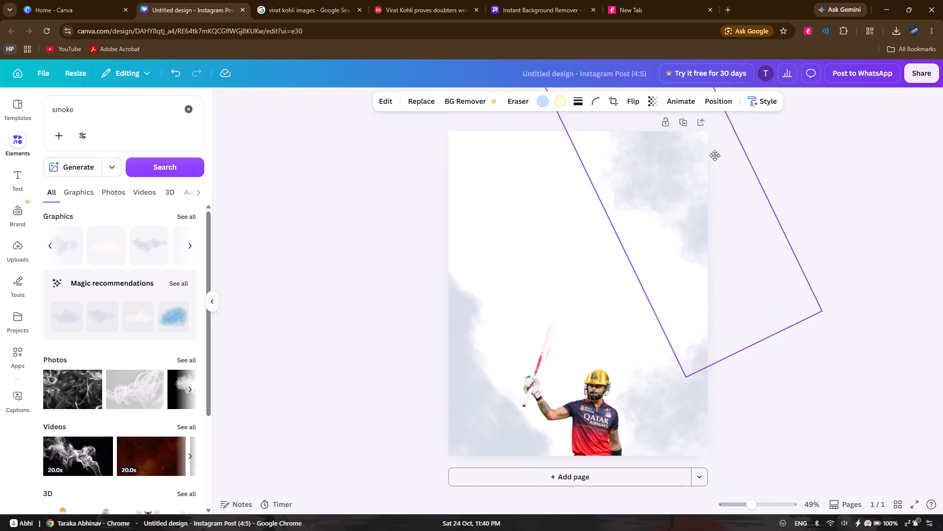
{"action": "left_click_drag", "start_coordinate": [715, 155], "coordinate": [724, 165]}
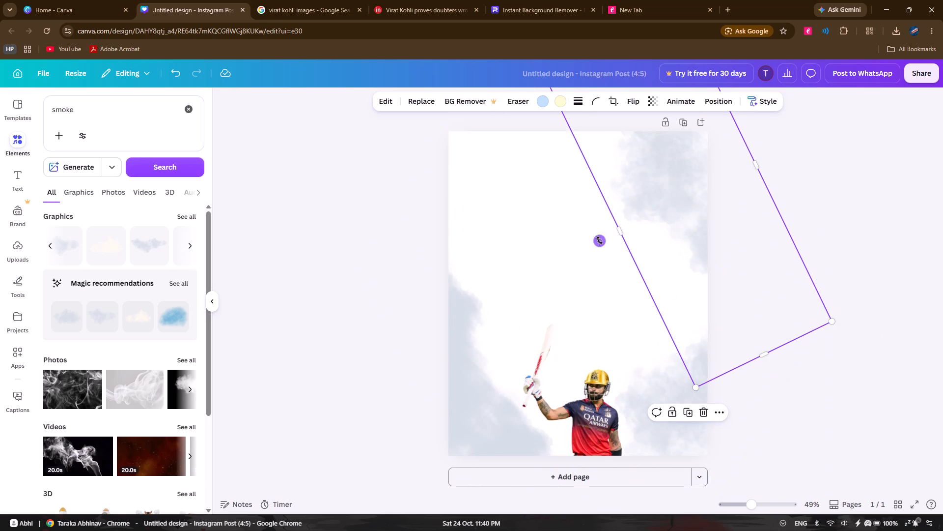
{"action": "left_click_drag", "start_coordinate": [599, 240], "coordinate": [580, 192]}
{"action": "left_click_drag", "start_coordinate": [732, 245], "coordinate": [734, 265]}
{"action": "left_click_drag", "start_coordinate": [728, 271], "coordinate": [720, 273]}
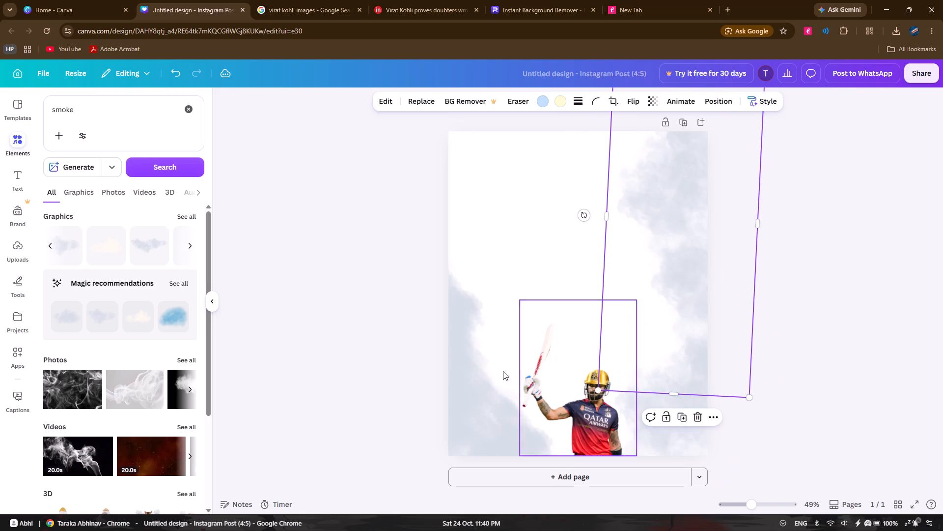
Move another smoke copy to the page's upper-left side and rotate it nearly vertical so it runs along that edge.
{"action": "left_click_drag", "start_coordinate": [489, 381], "coordinate": [451, 175]}
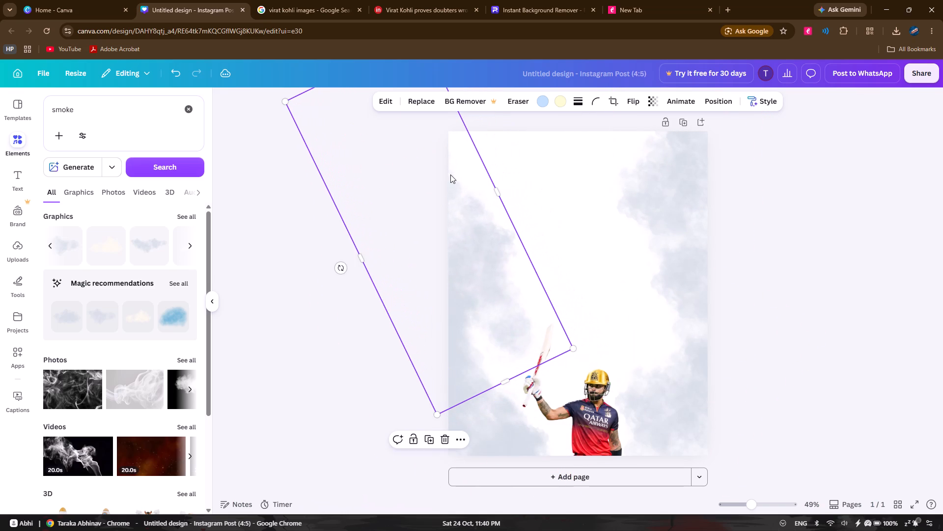
{"action": "left_click_drag", "start_coordinate": [447, 205], "coordinate": [439, 206]}
{"action": "left_click_drag", "start_coordinate": [329, 268], "coordinate": [344, 214]}
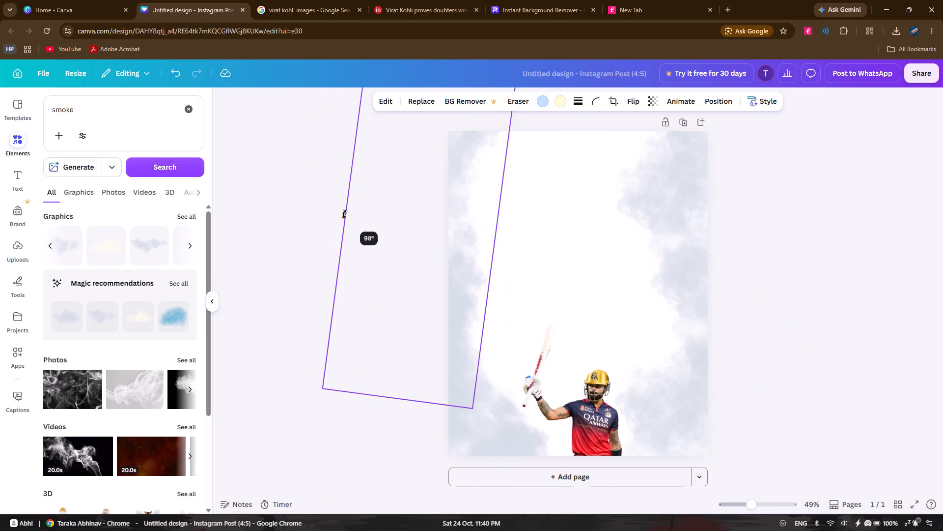
{"action": "left_click_drag", "start_coordinate": [344, 214], "coordinate": [351, 212]}
{"action": "left_click_drag", "start_coordinate": [405, 204], "coordinate": [443, 207]}
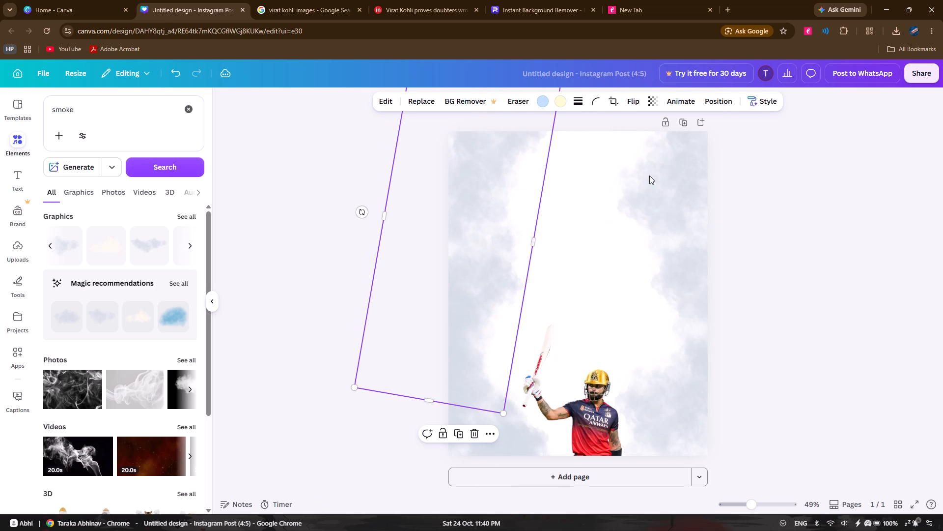
Move the spare smoke copy from the lower-left stack to the page's upper middle and shrink it slightly.
{"action": "left_click", "coordinate": [503, 432]}
{"action": "left_click_drag", "start_coordinate": [506, 432], "coordinate": [613, 270]}
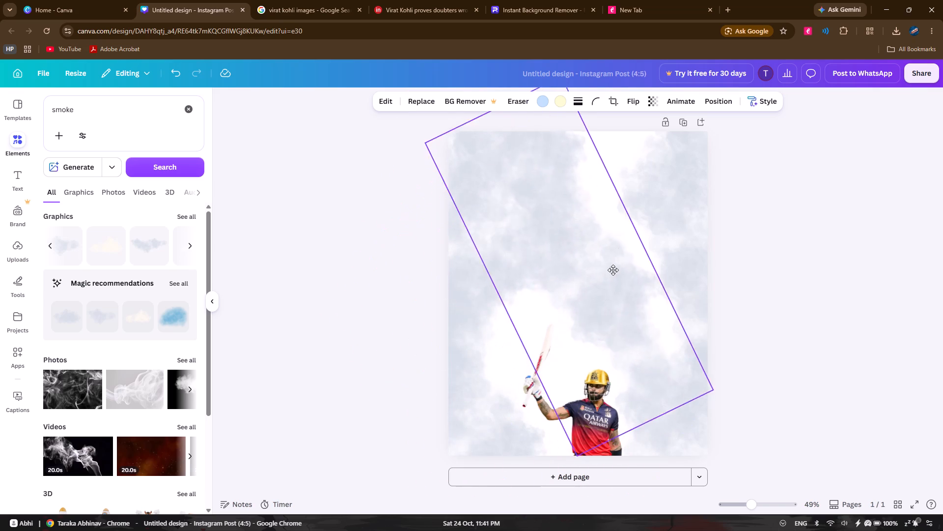
{"action": "left_click_drag", "start_coordinate": [613, 270], "coordinate": [625, 200]}
{"action": "left_click_drag", "start_coordinate": [729, 321], "coordinate": [740, 253]}
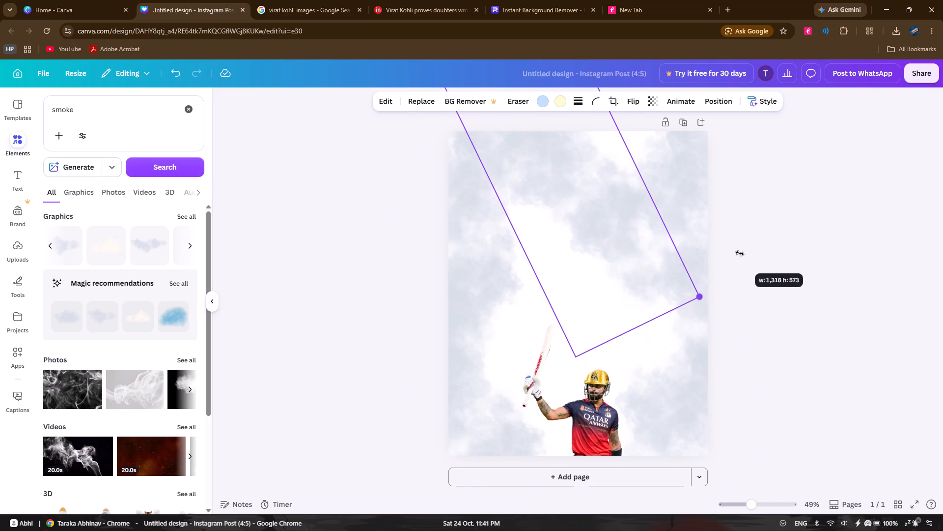
{"action": "left_click_drag", "start_coordinate": [740, 253], "coordinate": [758, 251]}
Nudge the upper-left smoke graphic slightly inward along the page's edge.
{"action": "left_click_drag", "start_coordinate": [494, 224], "coordinate": [525, 237]}
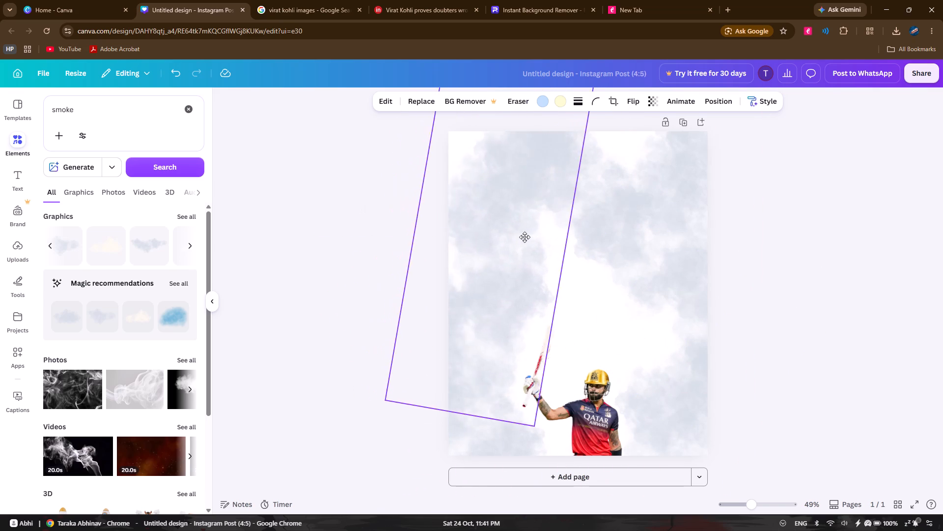
{"action": "left_click_drag", "start_coordinate": [525, 237], "coordinate": [501, 220]}
Rotate the upper-middle smoke copy to horizontal and position it across the page's top edge.
{"action": "left_click", "coordinate": [597, 180]}
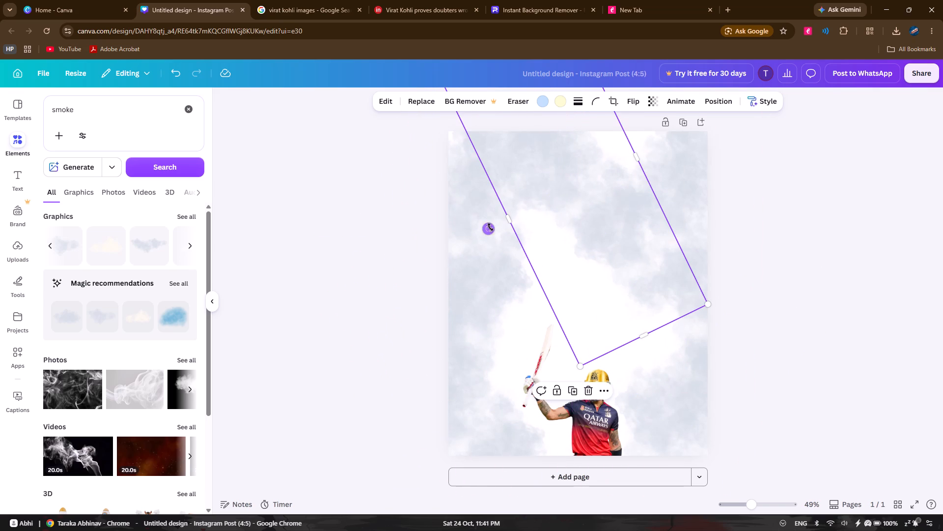
{"action": "left_click_drag", "start_coordinate": [490, 227], "coordinate": [571, 246]}
{"action": "left_click_drag", "start_coordinate": [599, 206], "coordinate": [599, 190]}
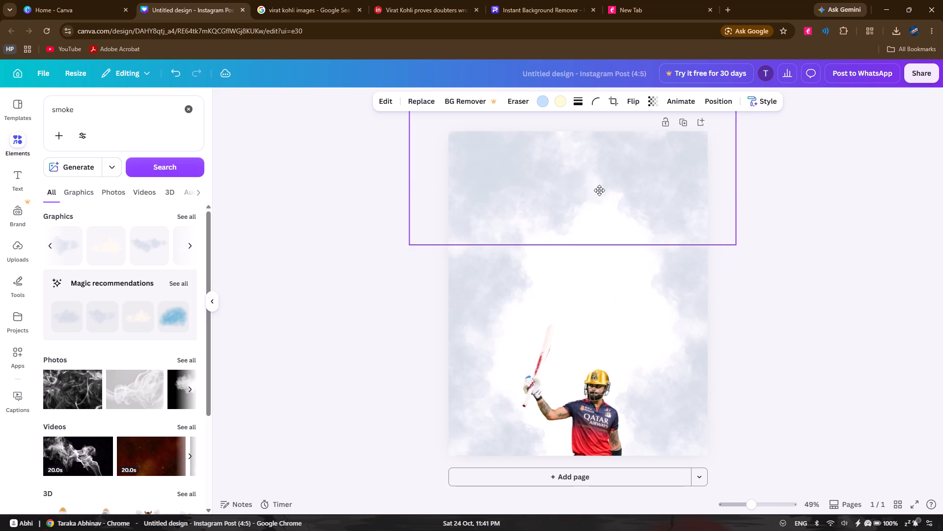
{"action": "left_click_drag", "start_coordinate": [599, 190], "coordinate": [610, 188]}
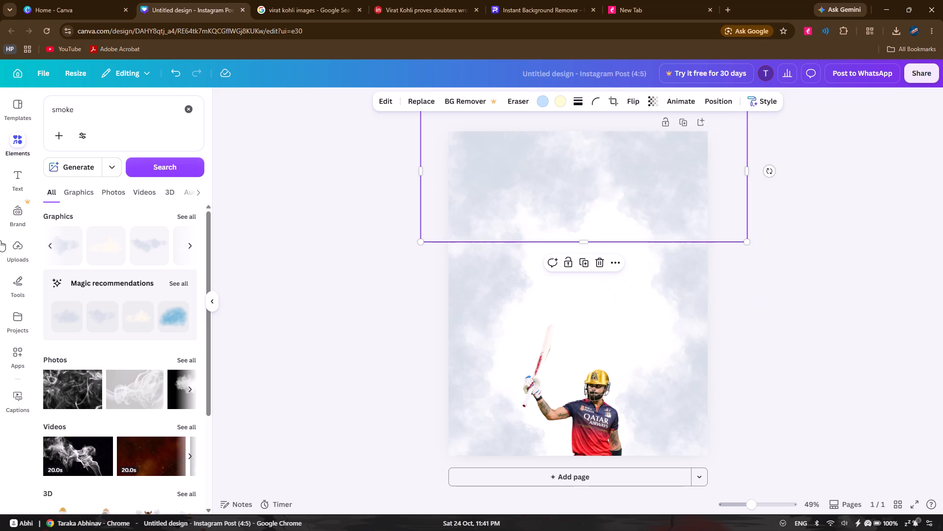
Show the design's layers and bring the player cutout above all the smoke layers.
{"action": "key", "text": "alt+1"}
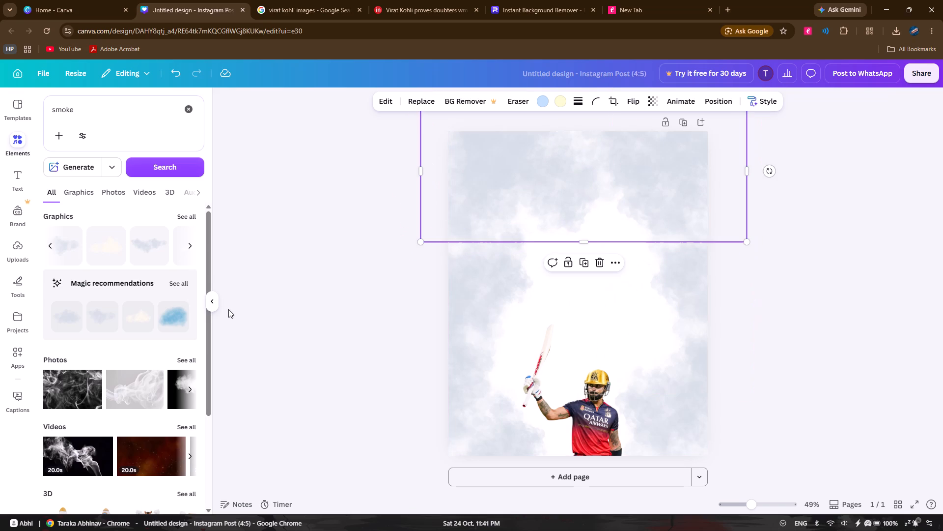
{"action": "left_click", "coordinate": [228, 309]}
{"action": "key", "text": "alt+1"}
{"action": "key", "text": "alt+1"}
{"action": "left_click", "coordinate": [485, 182]}
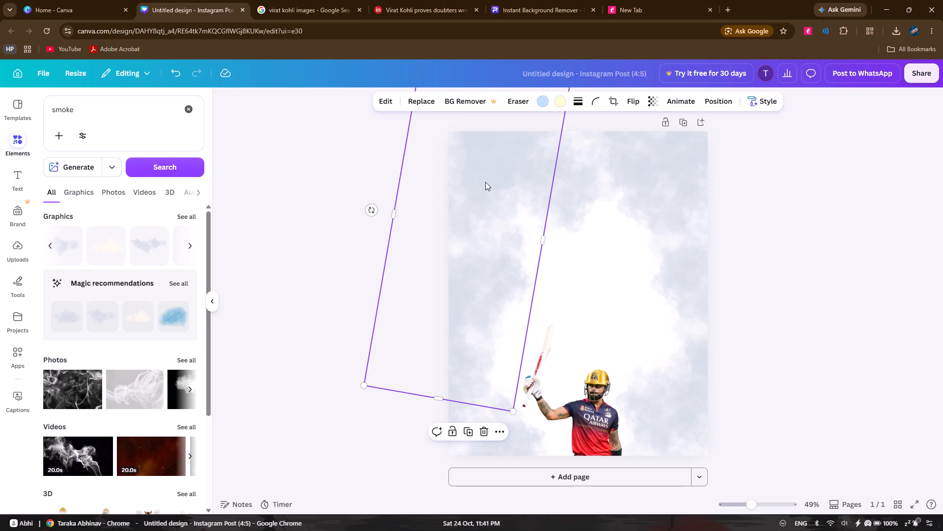
{"action": "right_click", "coordinate": [459, 216]}
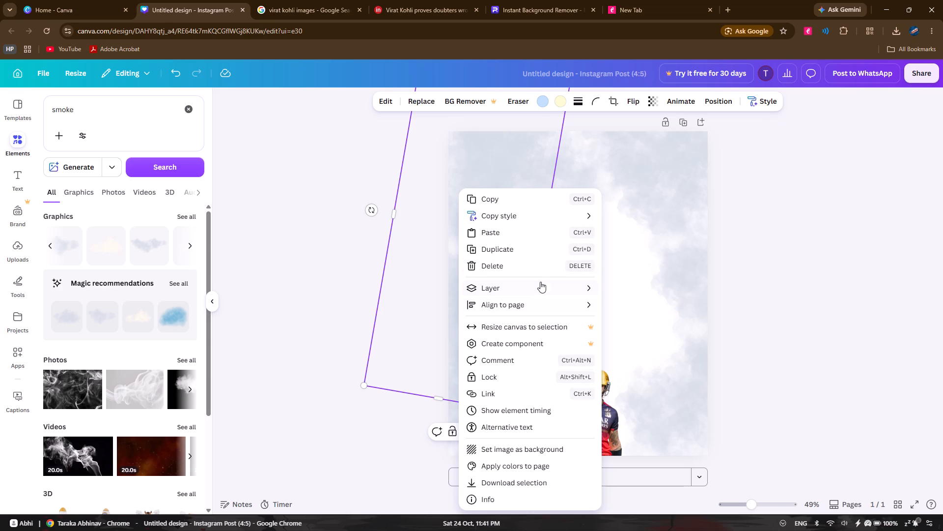
{"action": "left_click", "coordinate": [647, 357]}
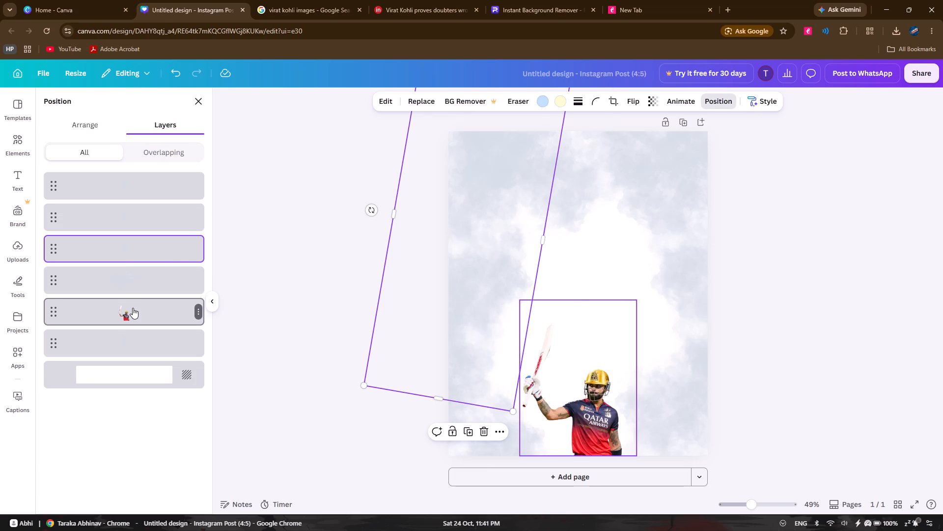
{"action": "left_click_drag", "start_coordinate": [133, 308], "coordinate": [138, 166]}
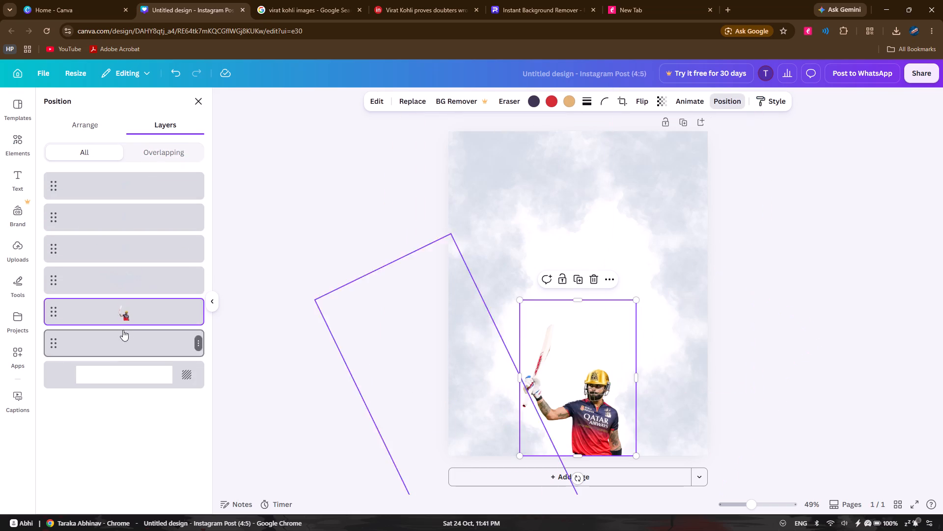
{"action": "left_click_drag", "start_coordinate": [122, 316], "coordinate": [122, 177]}
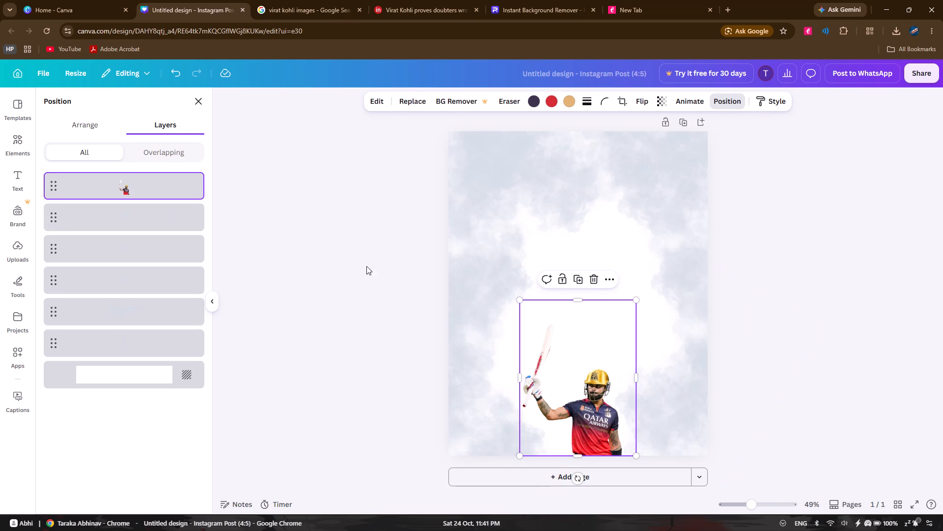
Duplicate the lower-right smoke graphic, move the copy over the player's lower body and rotate it nearly horizontal along the page's bottom.
{"action": "key", "text": "ctrl+d"}
{"action": "key", "text": "ctrl+z"}
{"action": "left_click", "coordinate": [98, 218]}
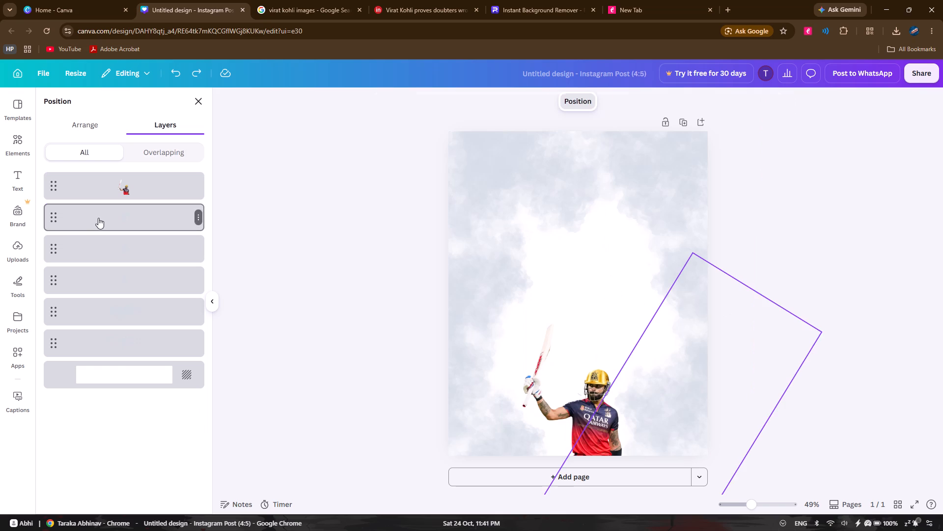
{"action": "key", "text": "ctrl+d"}
{"action": "left_click_drag", "start_coordinate": [762, 365], "coordinate": [637, 419]}
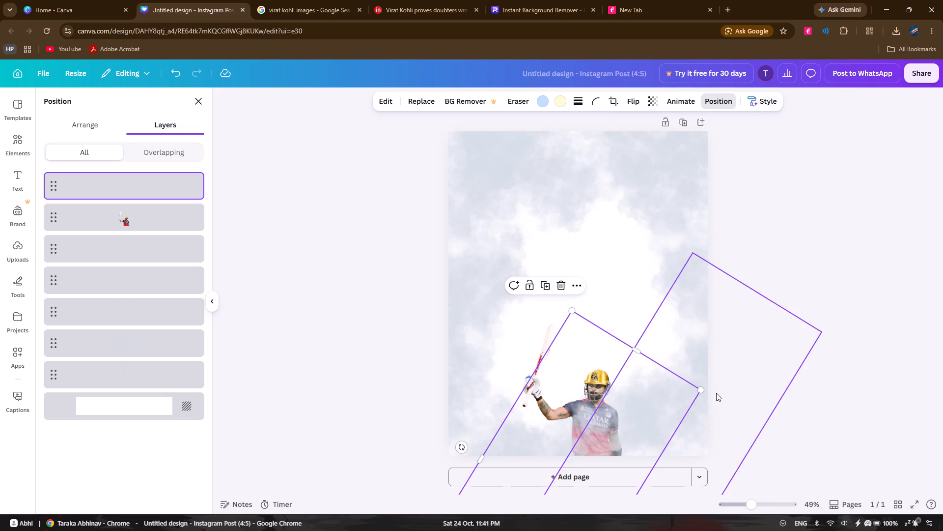
{"action": "left_click_drag", "start_coordinate": [460, 449], "coordinate": [525, 340]}
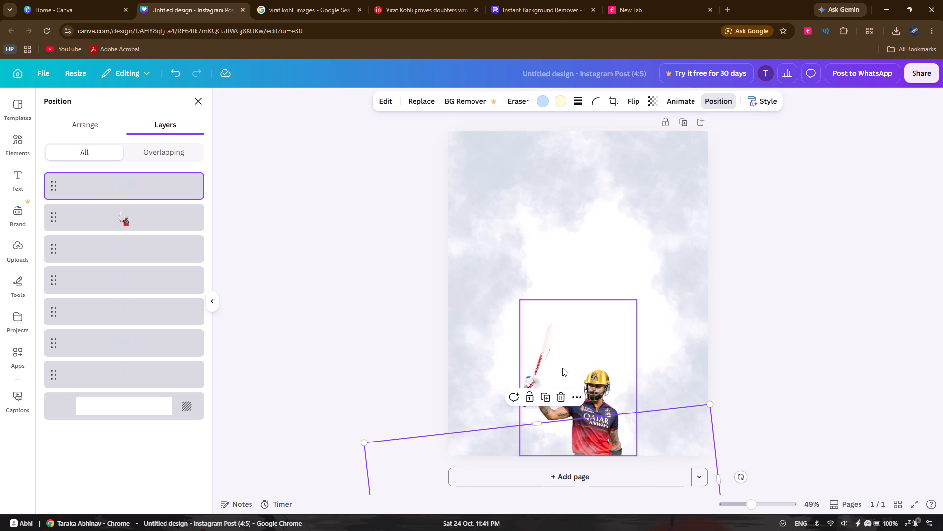
Shift the player cutout slightly up, then raise and enlarge the smoke copy along the page's bottom.
{"action": "left_click_drag", "start_coordinate": [602, 347], "coordinate": [597, 326]}
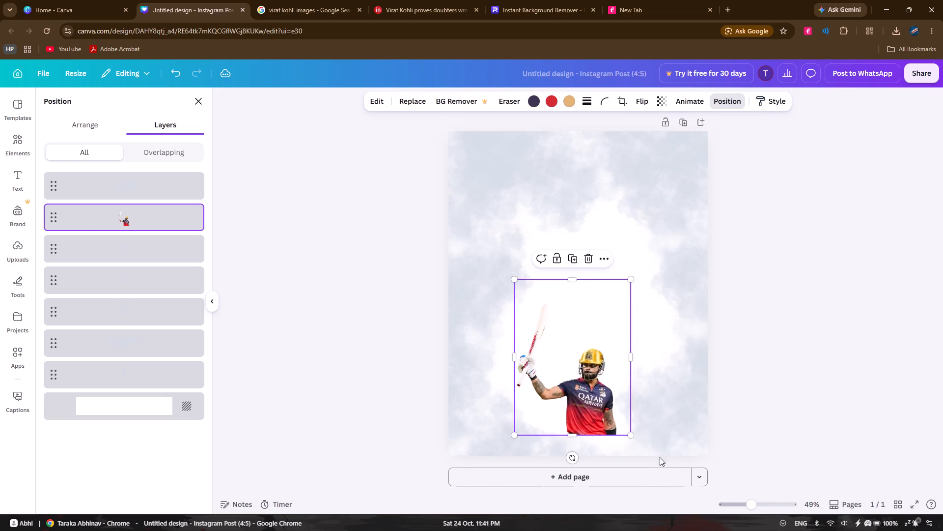
{"action": "left_click_drag", "start_coordinate": [642, 449], "coordinate": [642, 420]}
{"action": "left_click_drag", "start_coordinate": [709, 373], "coordinate": [736, 378]}
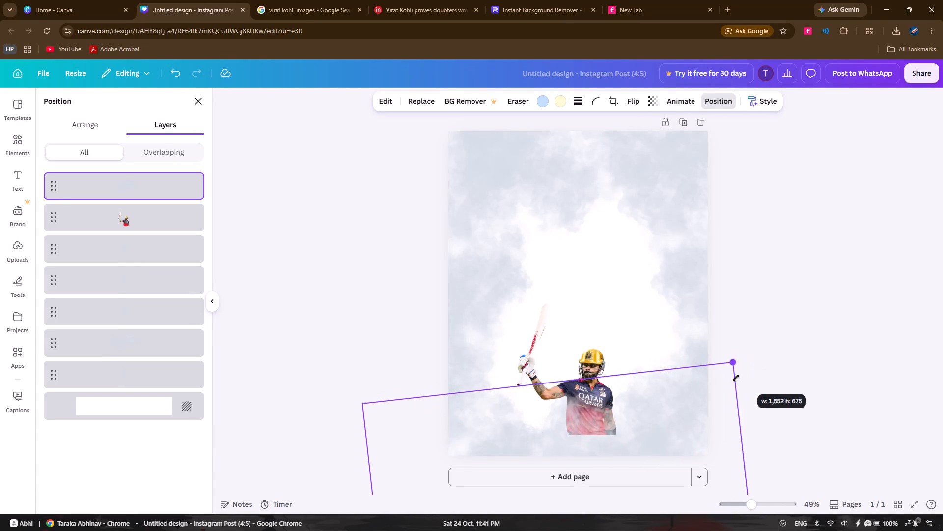
Shrink the bottom smoke copy slightly, turn it around until level, and center it along the page's bottom over the player's lower body.
{"action": "left_click_drag", "start_coordinate": [736, 378], "coordinate": [723, 380]}
{"action": "left_click_drag", "start_coordinate": [663, 431], "coordinate": [652, 431]}
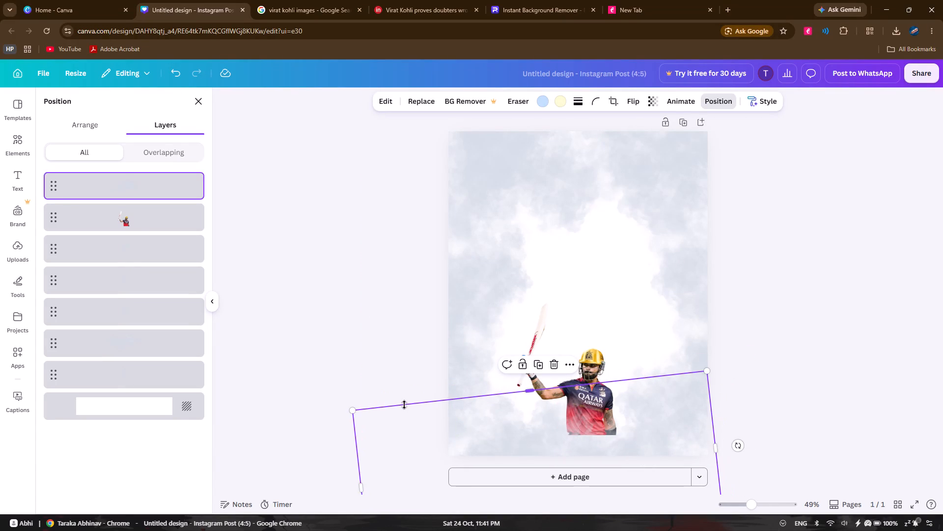
{"action": "left_click_drag", "start_coordinate": [522, 418], "coordinate": [538, 288]}
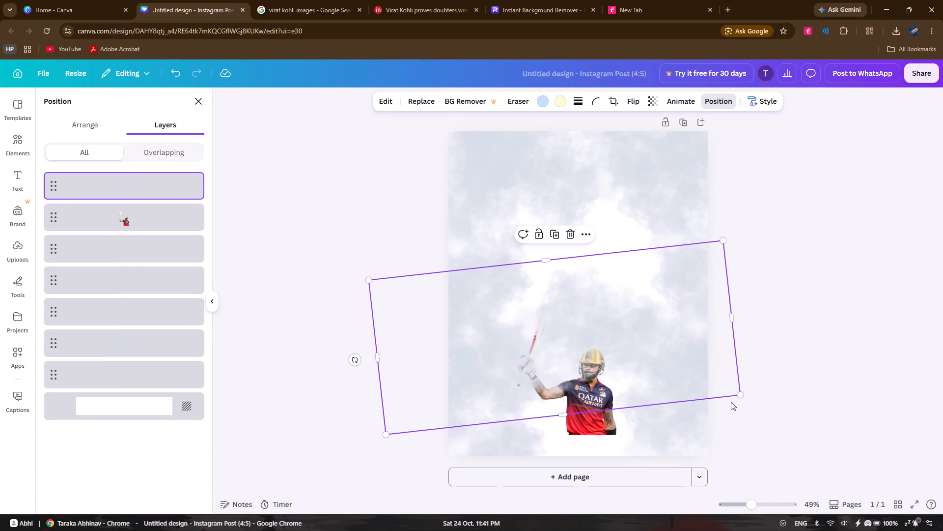
{"action": "left_click_drag", "start_coordinate": [353, 360], "coordinate": [352, 346]}
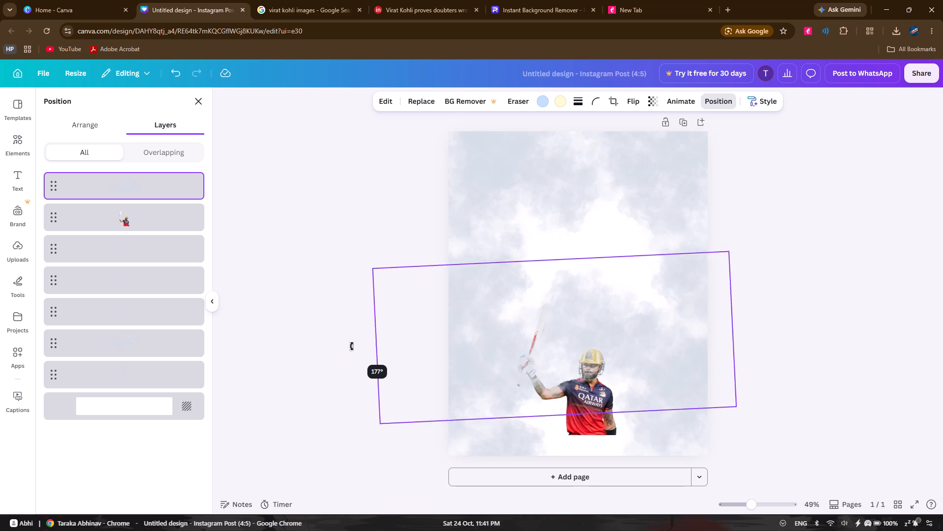
{"action": "left_click_drag", "start_coordinate": [352, 346], "coordinate": [762, 409]}
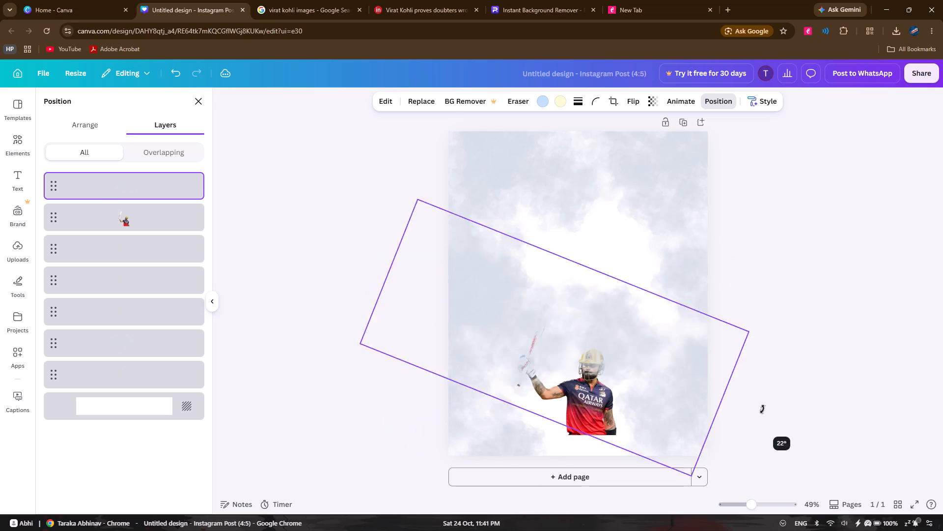
{"action": "left_click_drag", "start_coordinate": [762, 409], "coordinate": [774, 335]}
{"action": "left_click_drag", "start_coordinate": [696, 342], "coordinate": [719, 476]}
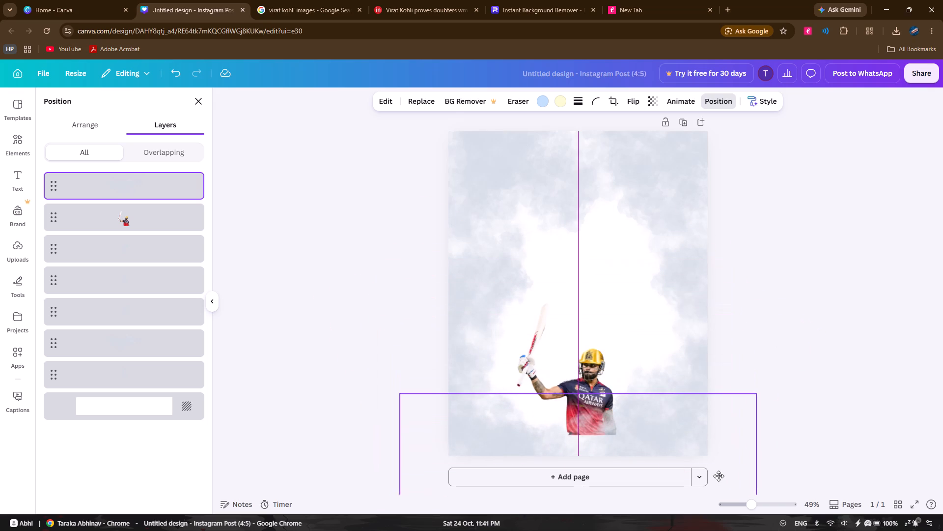
{"action": "left_click_drag", "start_coordinate": [719, 476], "coordinate": [717, 474]}
Enlarge the player cutout and move it down so its base meets the page's bottom edge.
{"action": "left_click", "coordinate": [580, 340]}
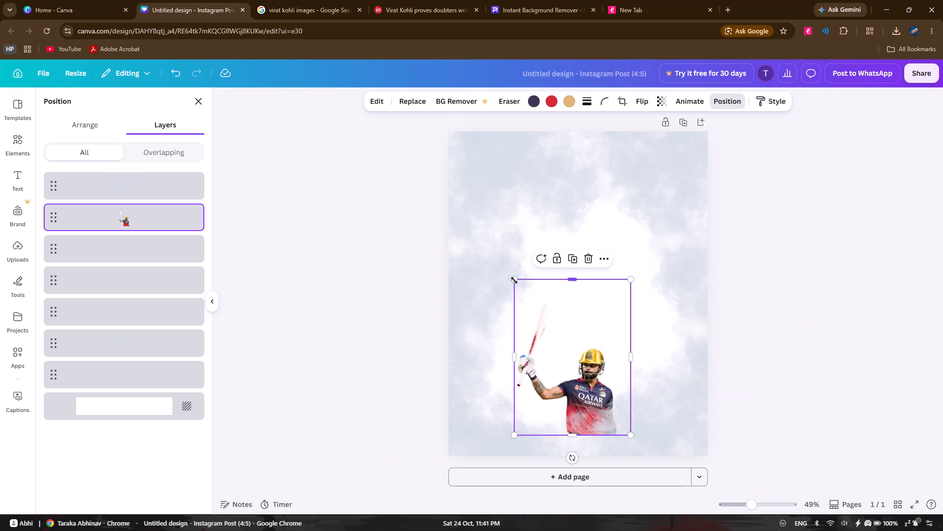
{"action": "left_click_drag", "start_coordinate": [514, 281], "coordinate": [489, 252]}
{"action": "left_click_drag", "start_coordinate": [538, 280], "coordinate": [544, 298]}
Lower the bottom smoke graphic slightly, duplicate it twice, and move the newest copy up over the player's lower body to thicken the smoke.
{"action": "left_click_drag", "start_coordinate": [672, 435], "coordinate": [666, 435]}
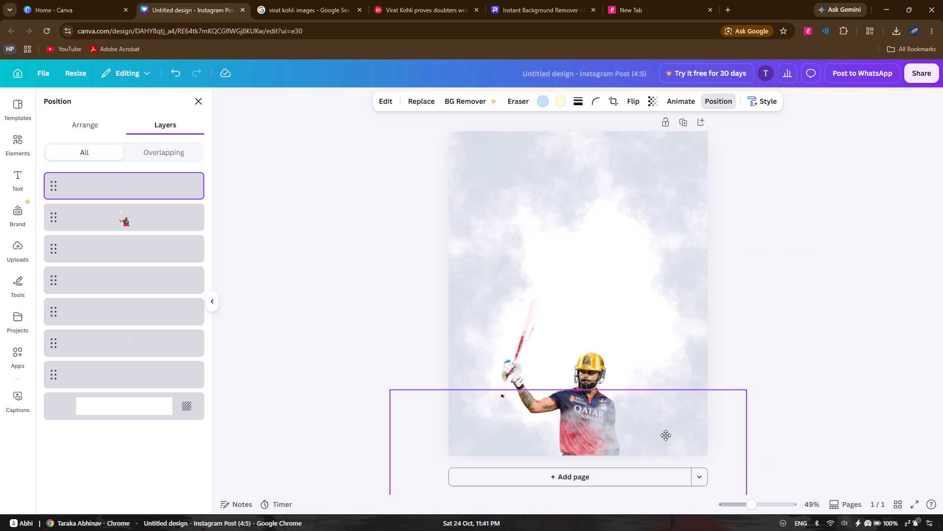
{"action": "left_click_drag", "start_coordinate": [666, 435], "coordinate": [662, 450]}
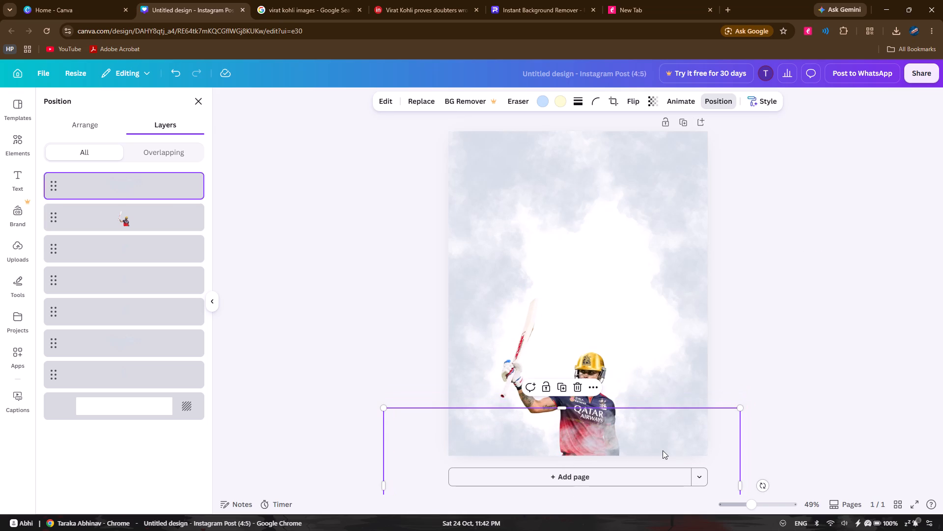
{"action": "key", "text": "ctrl+d"}
{"action": "key", "text": "ctrl+d"}
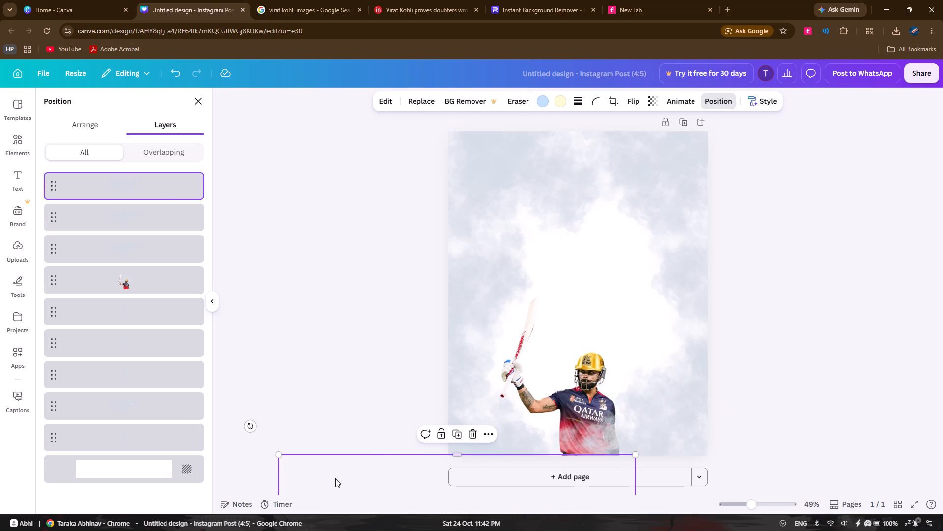
{"action": "left_click_drag", "start_coordinate": [336, 478], "coordinate": [406, 435]}
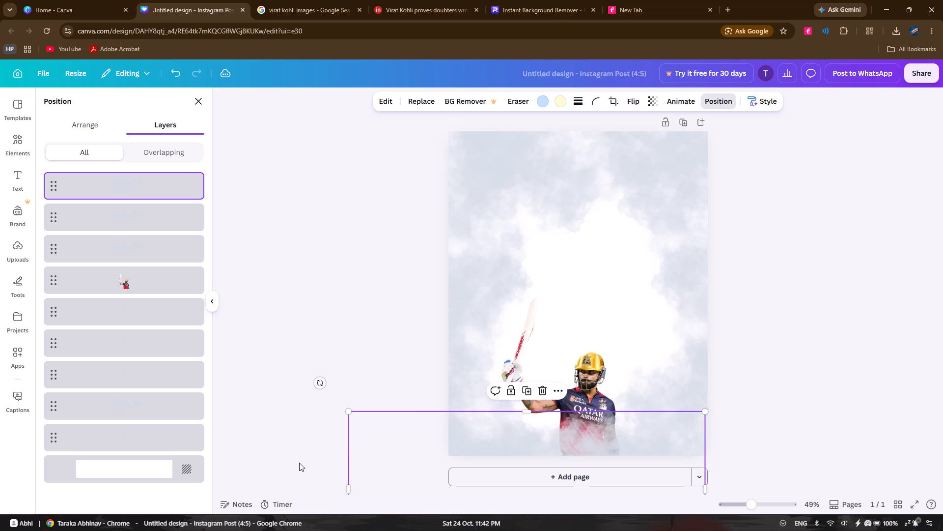
{"action": "left_click", "coordinate": [299, 464]}
{"action": "left_click", "coordinate": [318, 474]}
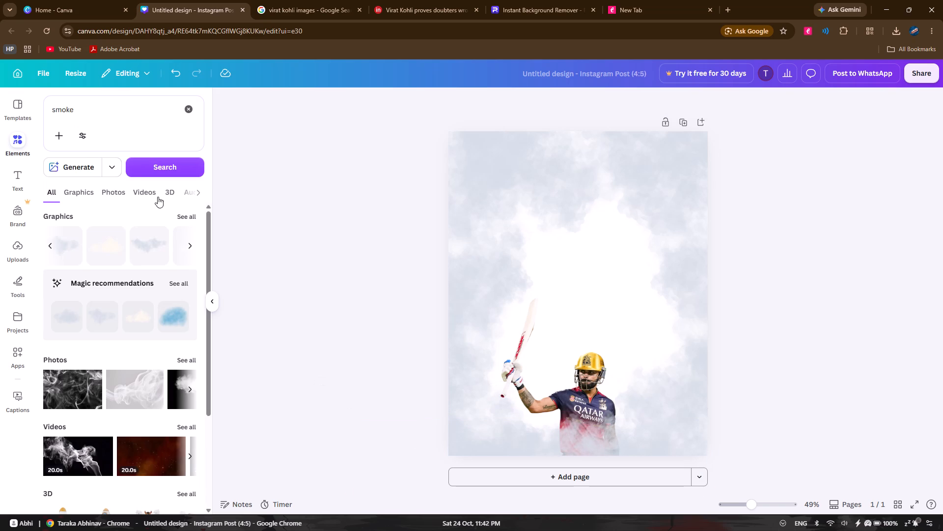
{"action": "left_click", "coordinate": [386, 283]}
Select the smoke graphic at the page's upper right and show the design's layers.
{"action": "left_click", "coordinate": [583, 191]}
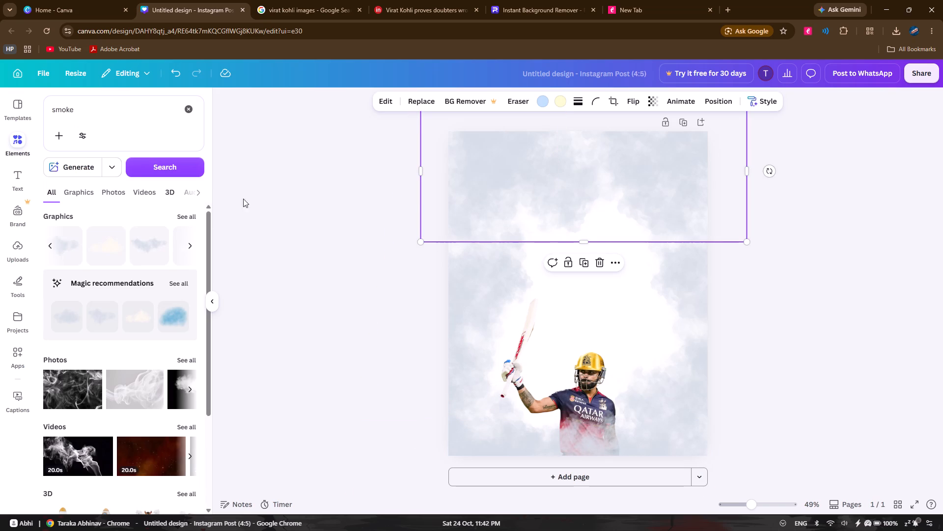
{"action": "left_click", "coordinate": [328, 202]}
{"action": "left_click", "coordinate": [642, 146]}
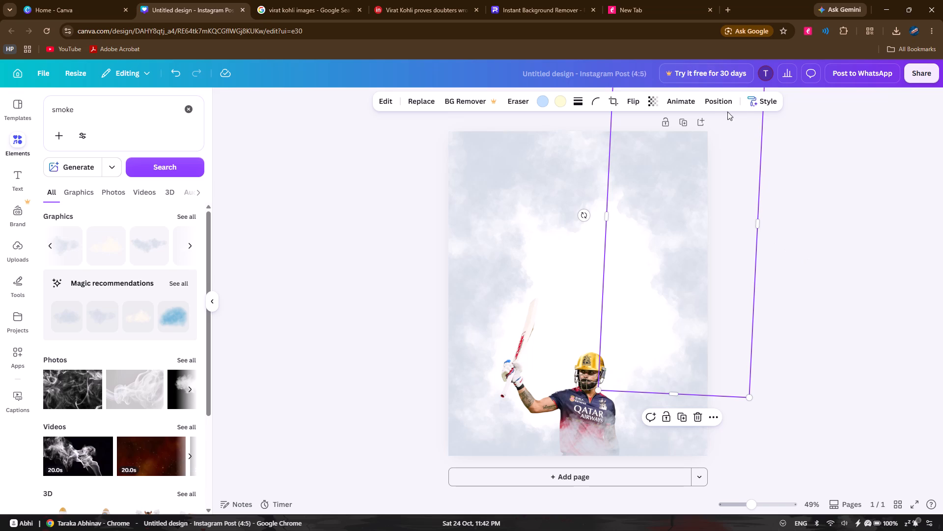
{"action": "right_click", "coordinate": [666, 259]}
{"action": "left_click", "coordinate": [736, 281]}
{"action": "left_click", "coordinate": [830, 362]}
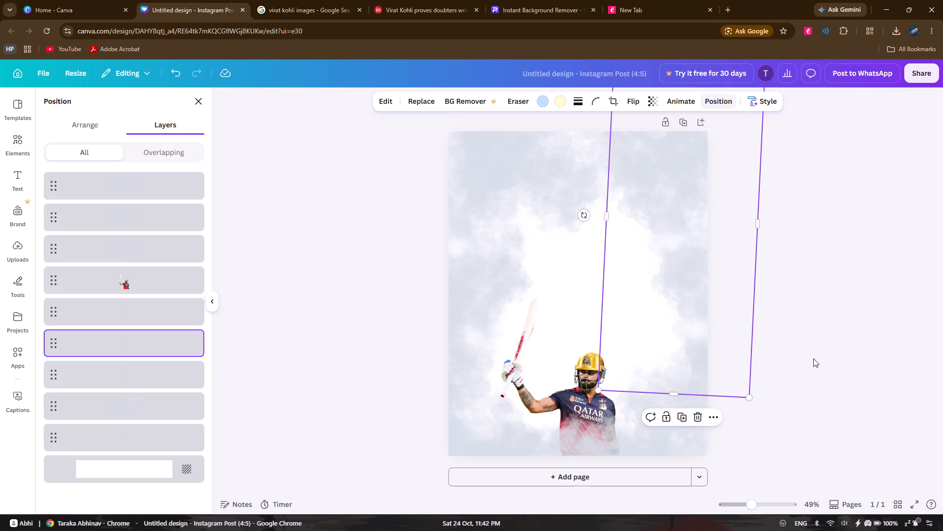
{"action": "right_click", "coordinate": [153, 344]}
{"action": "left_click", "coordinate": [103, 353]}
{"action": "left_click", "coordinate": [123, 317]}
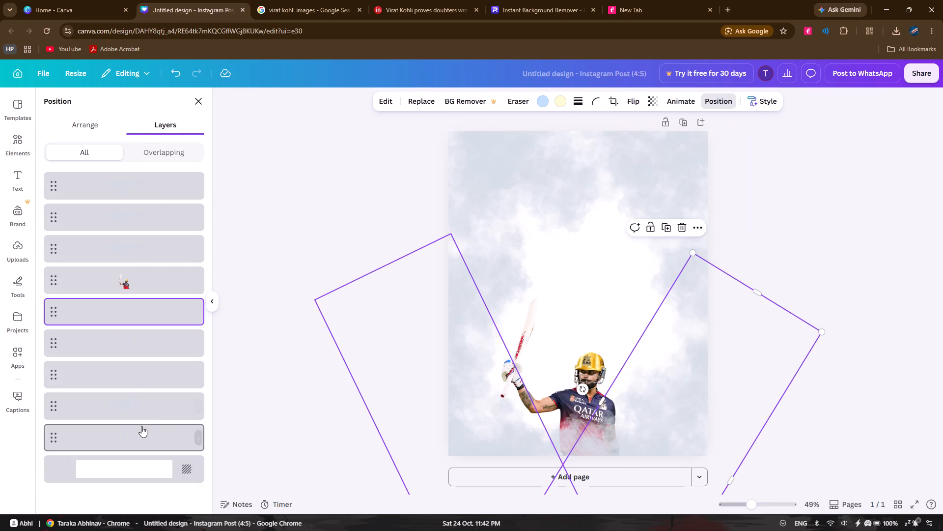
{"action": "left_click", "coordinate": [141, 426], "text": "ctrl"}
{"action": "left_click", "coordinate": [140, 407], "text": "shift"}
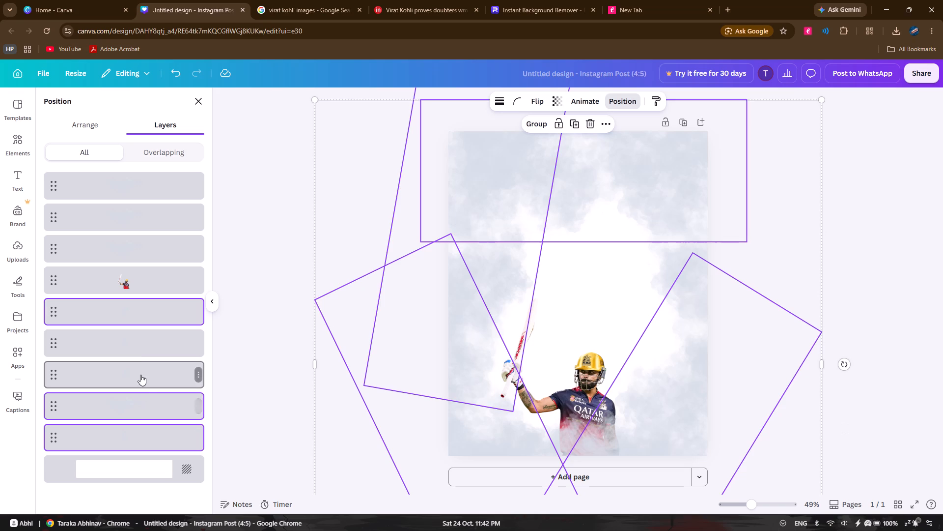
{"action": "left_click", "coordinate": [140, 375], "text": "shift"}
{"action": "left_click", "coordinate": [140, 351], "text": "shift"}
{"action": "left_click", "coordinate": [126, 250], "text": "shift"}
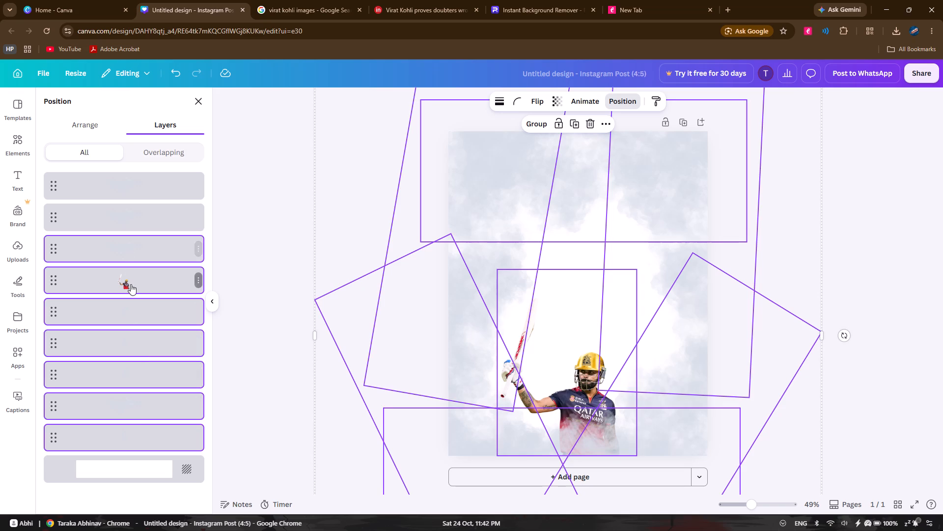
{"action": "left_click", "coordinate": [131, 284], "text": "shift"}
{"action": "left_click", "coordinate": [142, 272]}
Select all the smoke layers, leaving out the player cutout, and group them.
{"action": "left_click", "coordinate": [152, 311]}
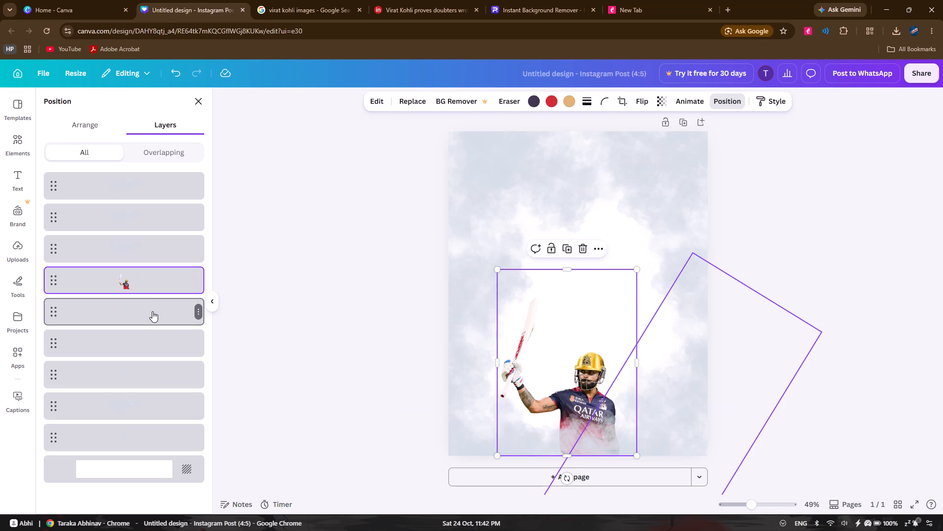
{"action": "left_click", "coordinate": [130, 432], "text": "shift"}
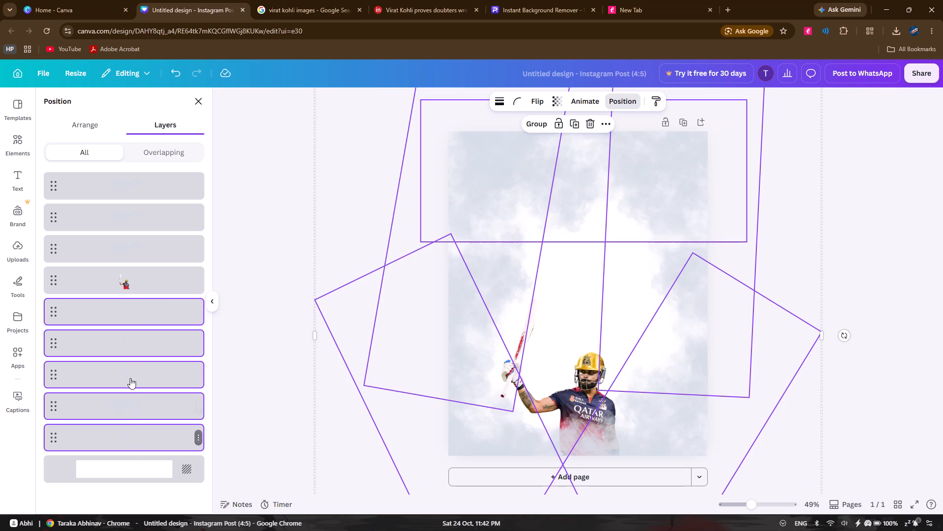
{"action": "left_click", "coordinate": [139, 249], "text": "ctrl"}
{"action": "left_click", "coordinate": [140, 209], "text": "ctrl"}
{"action": "left_click", "coordinate": [145, 189], "text": "ctrl"}
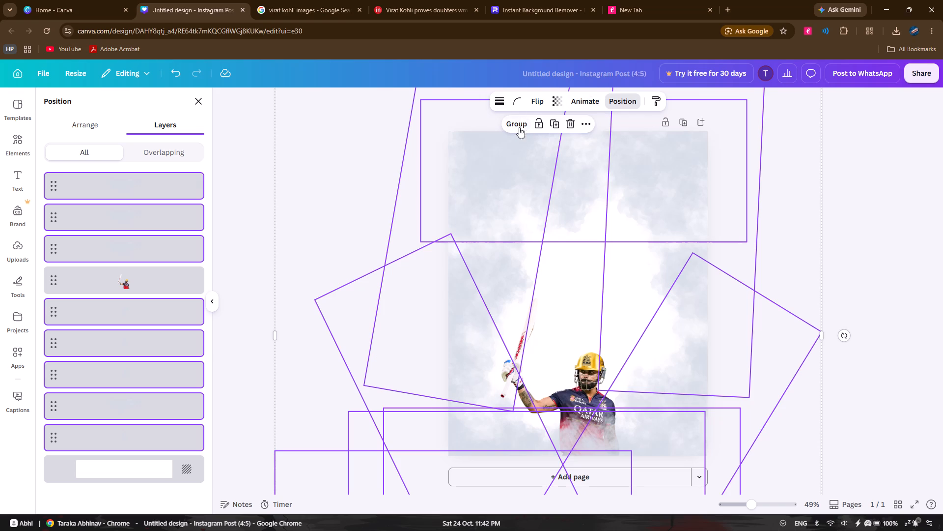
{"action": "left_click", "coordinate": [514, 125]}
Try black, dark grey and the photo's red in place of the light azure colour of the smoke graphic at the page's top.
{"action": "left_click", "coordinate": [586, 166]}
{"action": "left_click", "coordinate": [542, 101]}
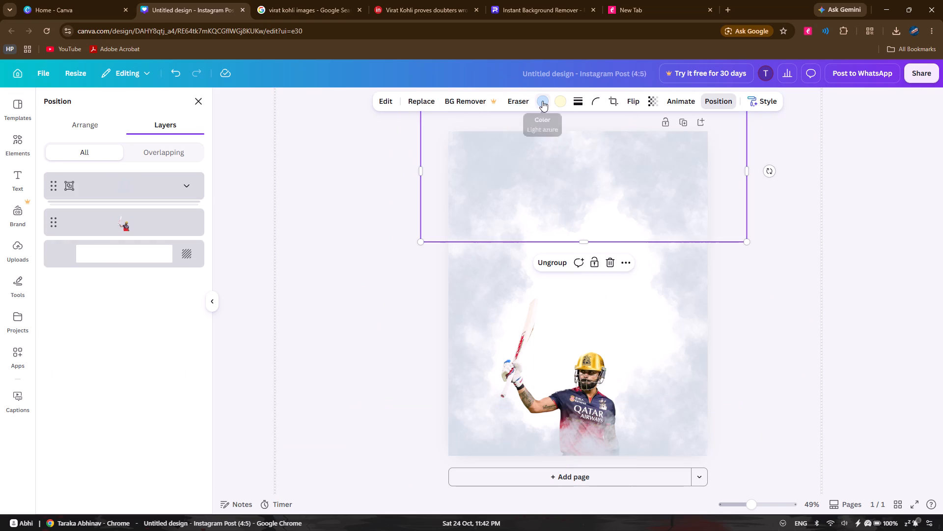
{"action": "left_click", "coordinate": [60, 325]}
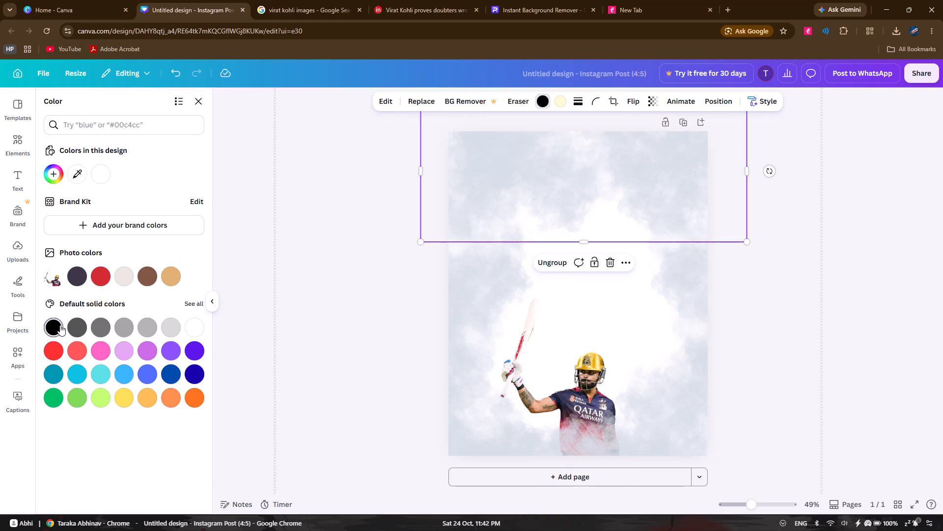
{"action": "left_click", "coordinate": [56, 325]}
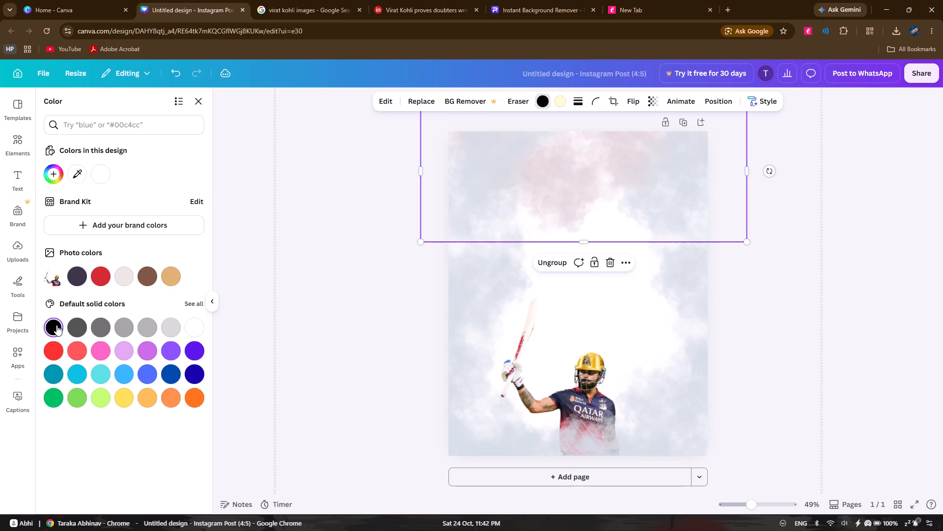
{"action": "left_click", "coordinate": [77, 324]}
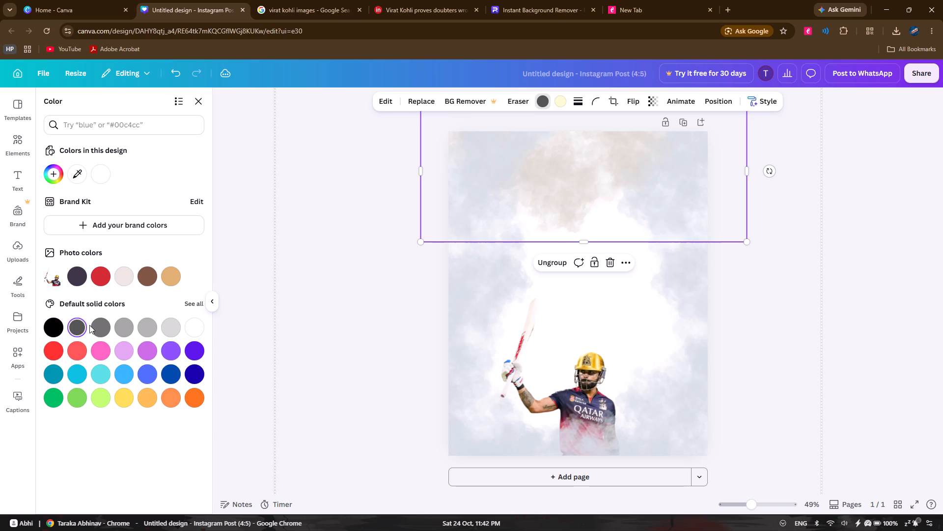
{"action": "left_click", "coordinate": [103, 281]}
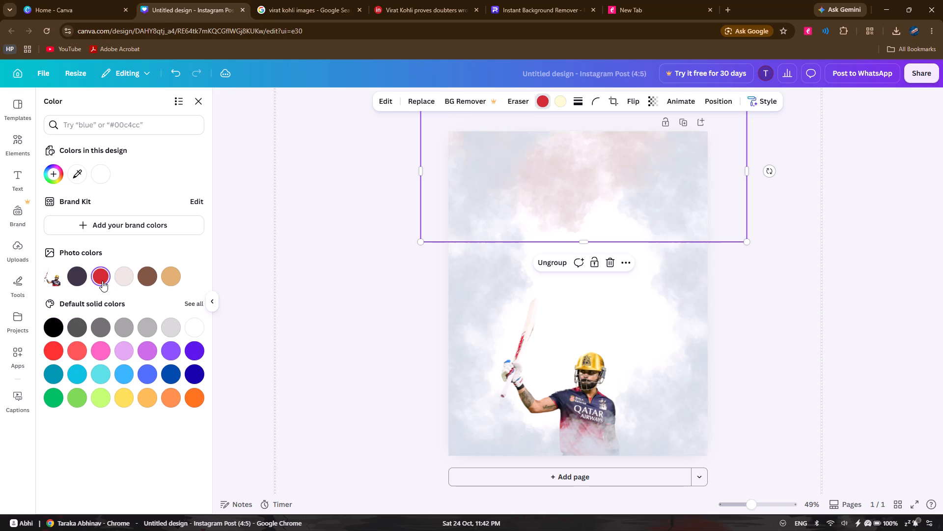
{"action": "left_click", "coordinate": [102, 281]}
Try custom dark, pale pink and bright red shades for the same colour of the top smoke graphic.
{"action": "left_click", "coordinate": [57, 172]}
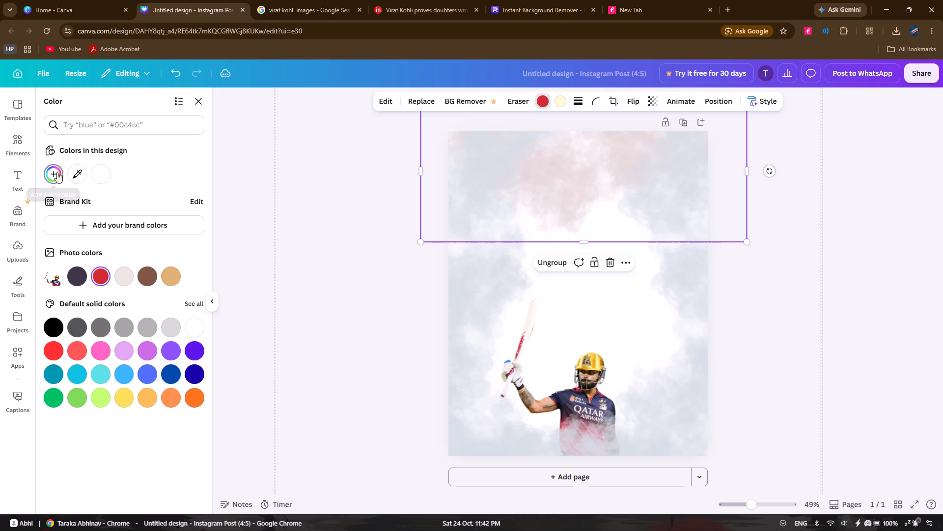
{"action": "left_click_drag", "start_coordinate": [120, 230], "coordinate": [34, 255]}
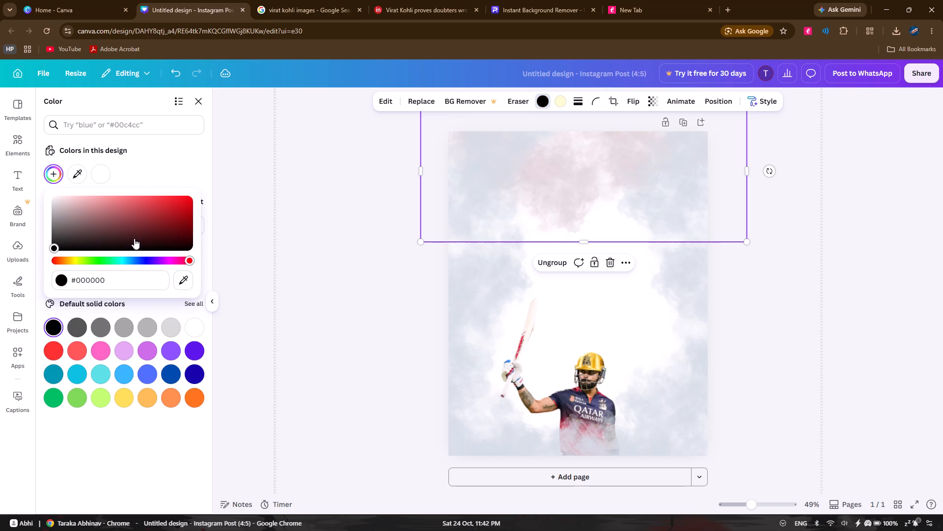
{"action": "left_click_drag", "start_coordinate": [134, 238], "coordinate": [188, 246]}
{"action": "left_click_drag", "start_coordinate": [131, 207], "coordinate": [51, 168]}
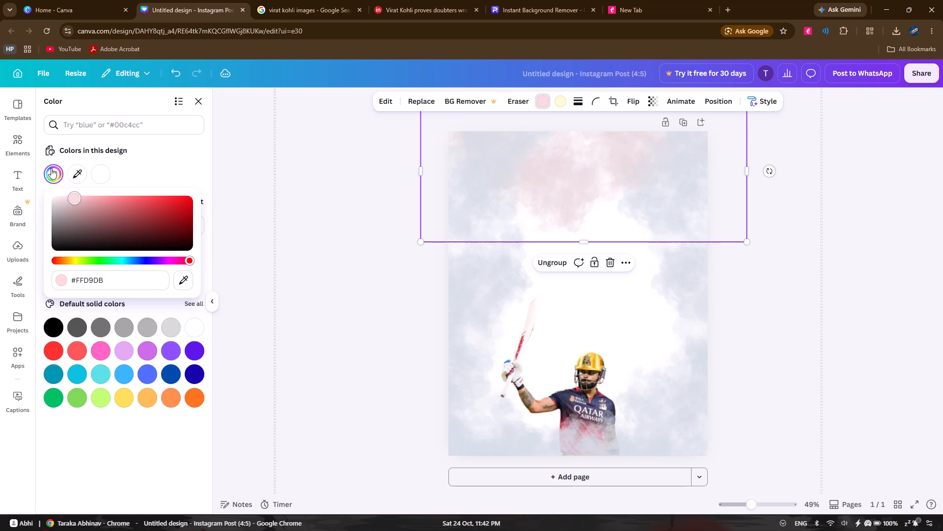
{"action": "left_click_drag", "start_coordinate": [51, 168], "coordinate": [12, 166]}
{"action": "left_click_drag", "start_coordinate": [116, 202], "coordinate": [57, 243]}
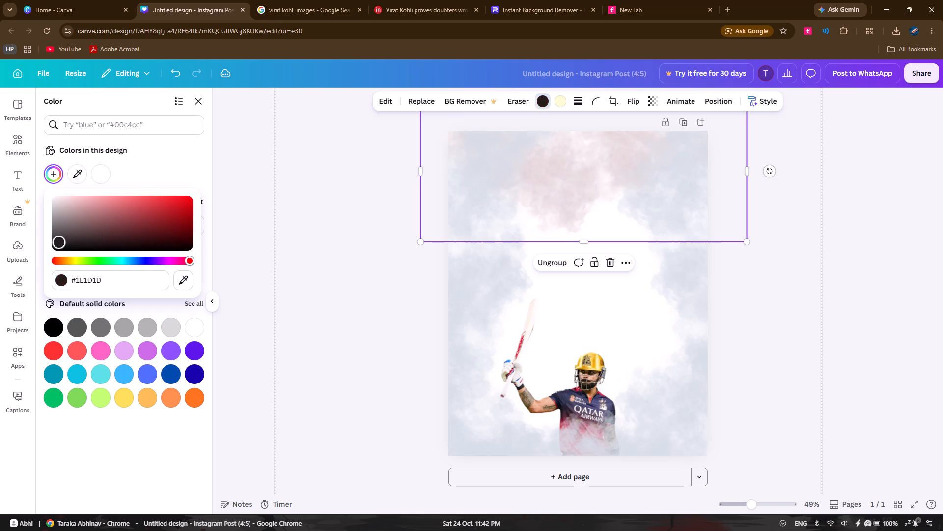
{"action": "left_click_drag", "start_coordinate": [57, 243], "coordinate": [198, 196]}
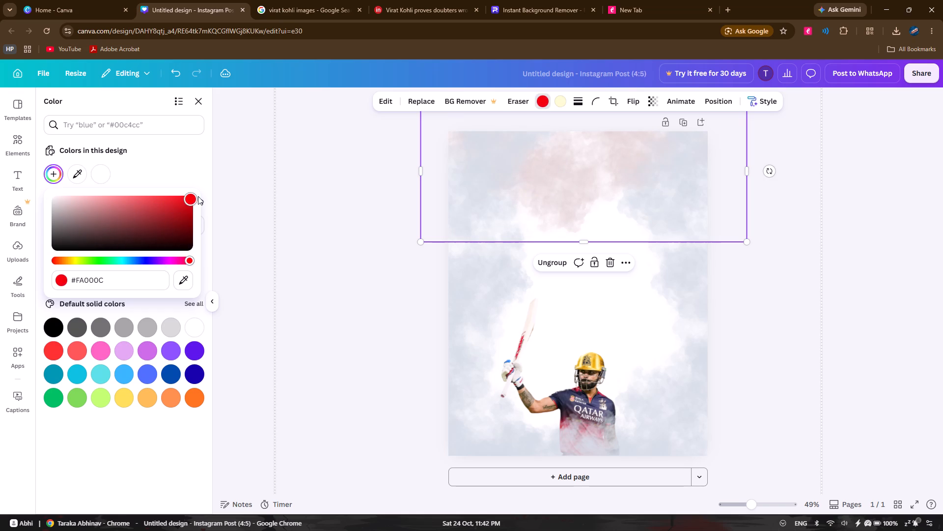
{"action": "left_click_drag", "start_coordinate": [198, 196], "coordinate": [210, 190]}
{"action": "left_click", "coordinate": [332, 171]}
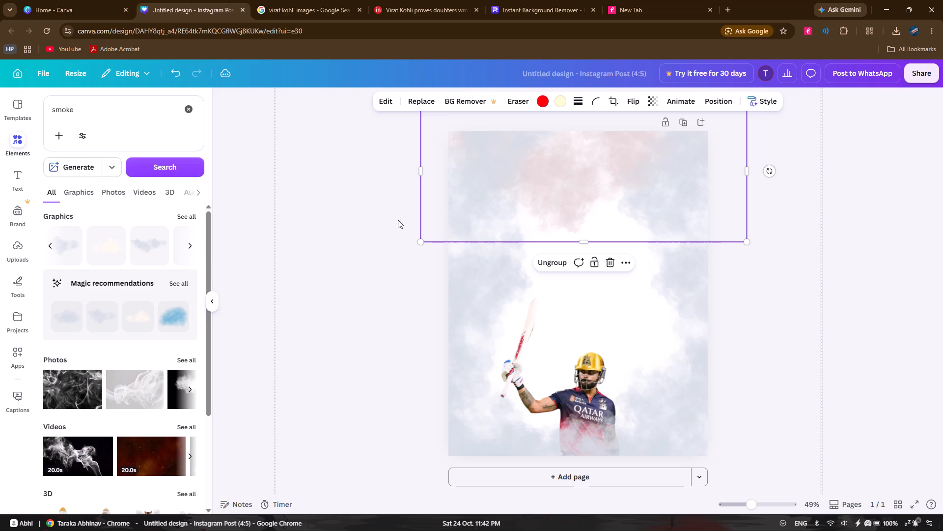
Add cloud-like smoke graphics from the smoke search results to the middle of the page.
{"action": "triple_click", "coordinate": [55, 246]}
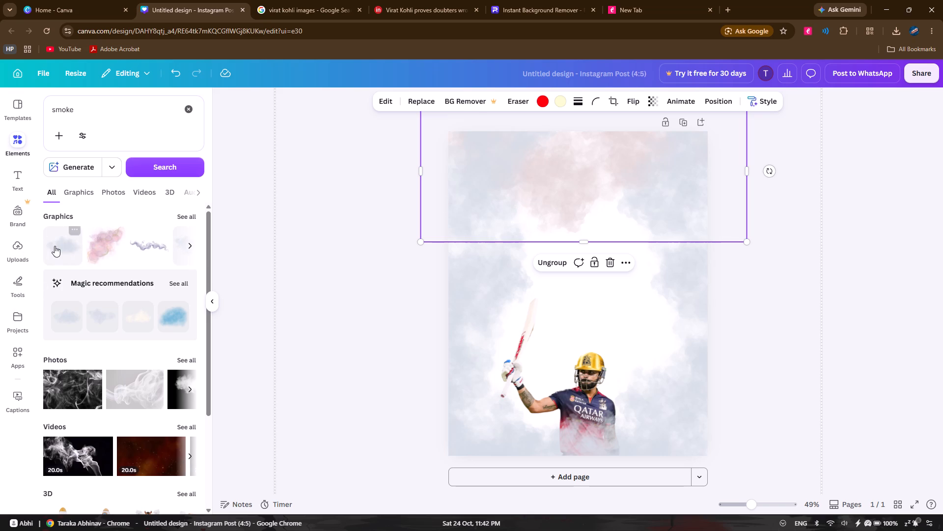
{"action": "left_click", "coordinate": [61, 248]}
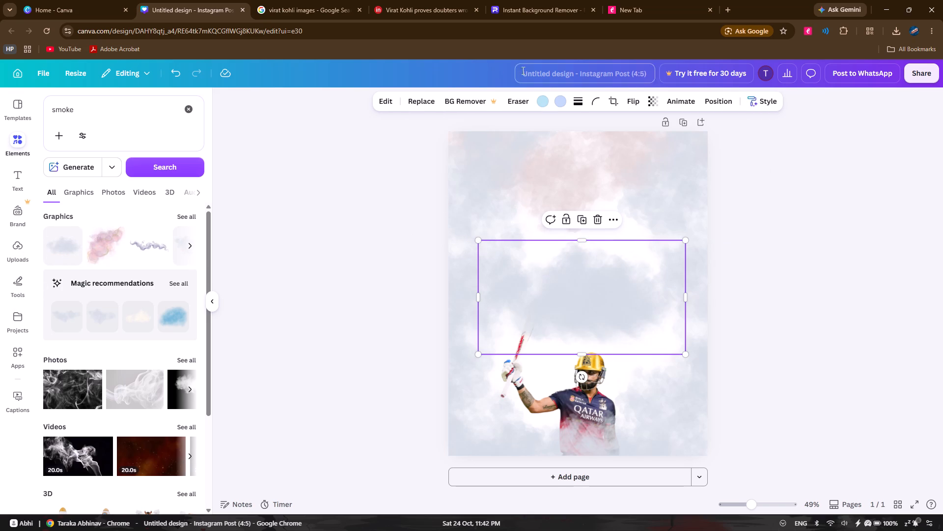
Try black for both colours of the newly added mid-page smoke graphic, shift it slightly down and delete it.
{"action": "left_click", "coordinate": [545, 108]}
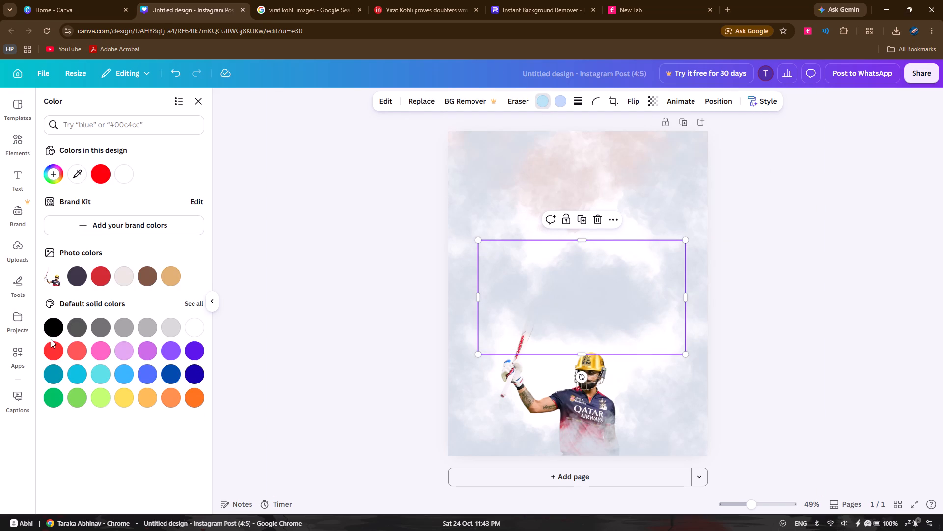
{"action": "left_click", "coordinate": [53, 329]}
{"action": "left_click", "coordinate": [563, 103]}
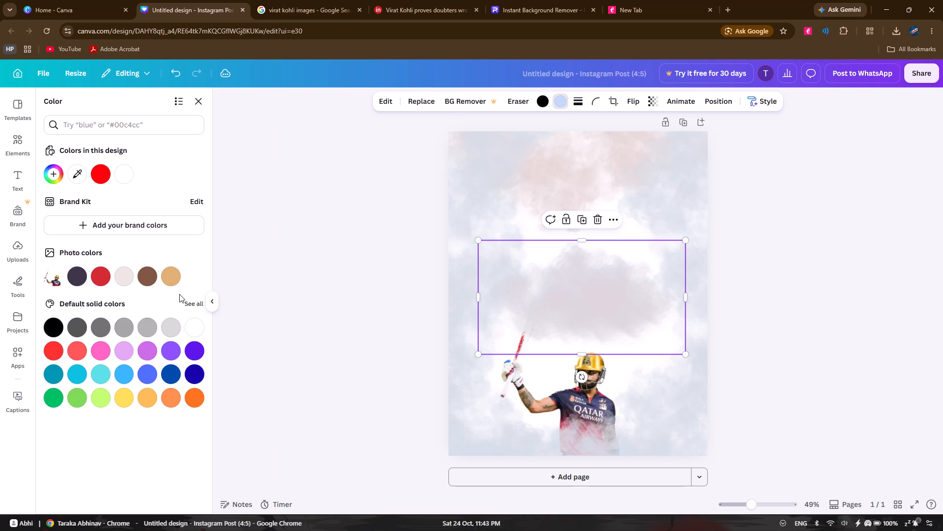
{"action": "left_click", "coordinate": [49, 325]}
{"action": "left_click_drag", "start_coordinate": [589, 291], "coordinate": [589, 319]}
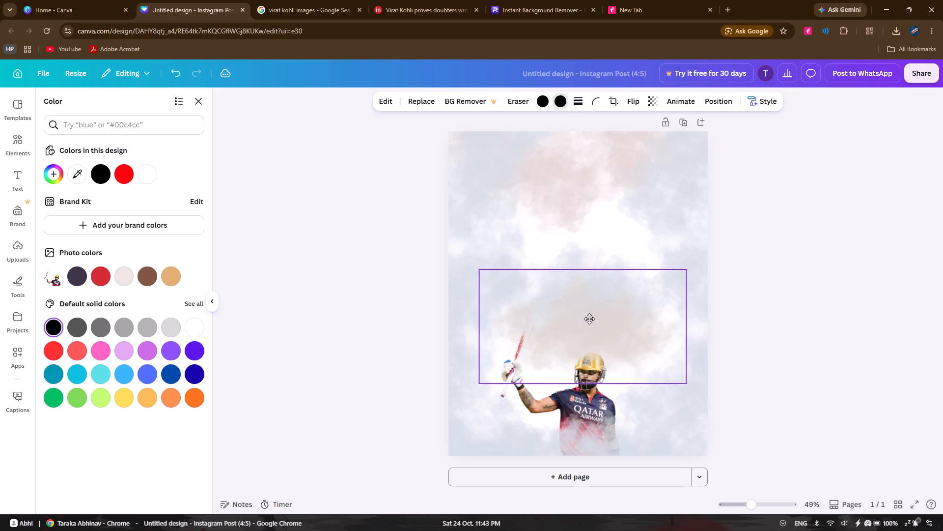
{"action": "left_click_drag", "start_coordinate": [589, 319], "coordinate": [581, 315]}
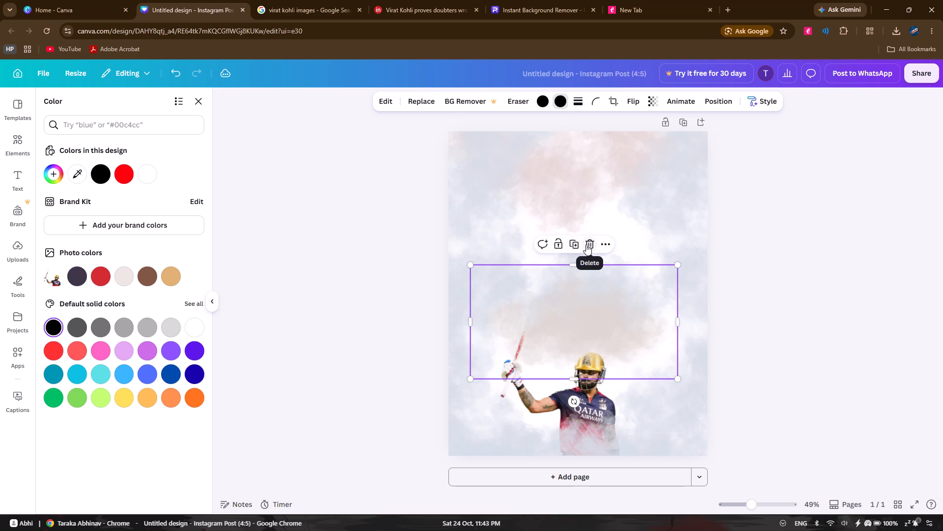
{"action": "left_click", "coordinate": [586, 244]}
Set both colours of the grouped smoke graphic at the page's top to black.
{"action": "left_click", "coordinate": [583, 206]}
{"action": "left_click", "coordinate": [581, 178]}
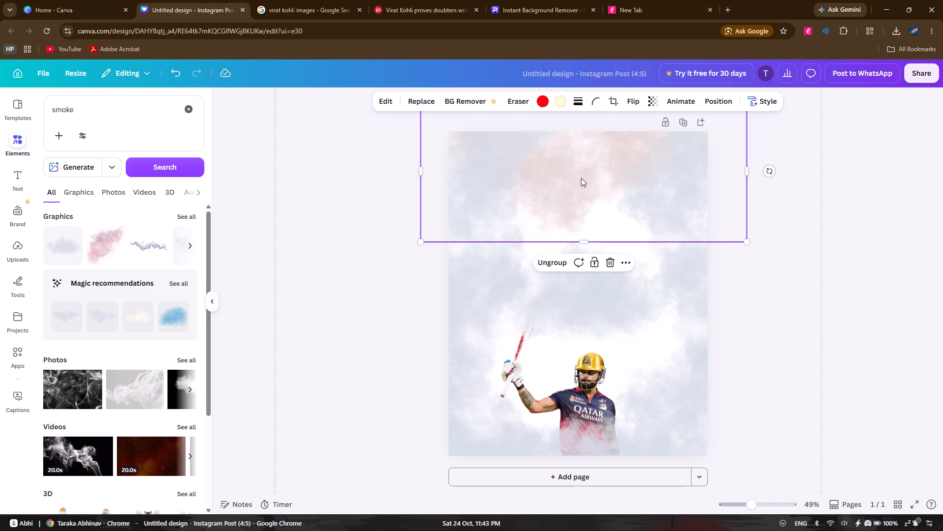
{"action": "left_click", "coordinate": [564, 103]}
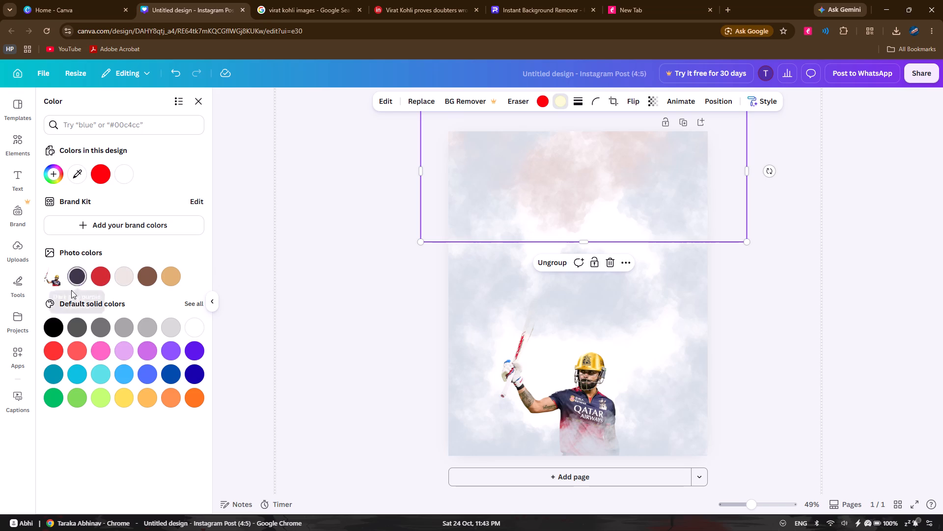
{"action": "left_click", "coordinate": [50, 323]}
{"action": "left_click", "coordinate": [542, 107]}
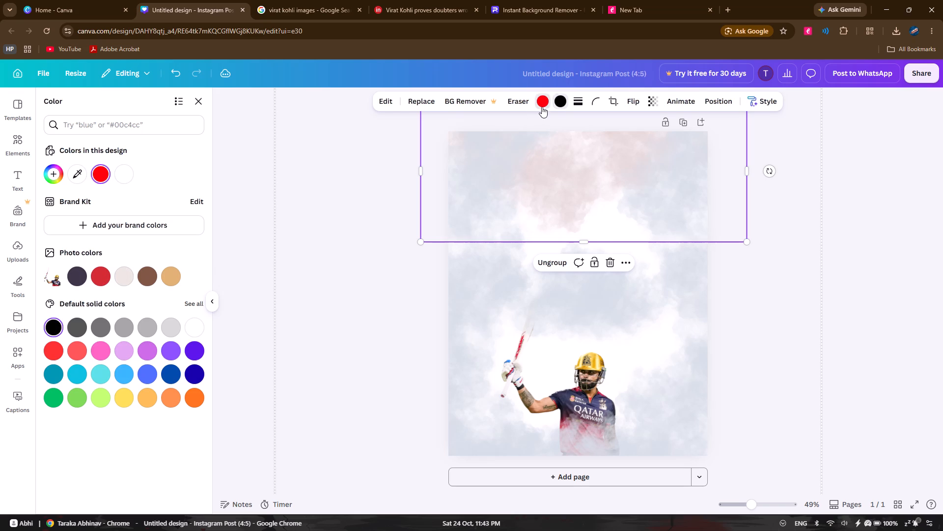
{"action": "left_click", "coordinate": [53, 328]}
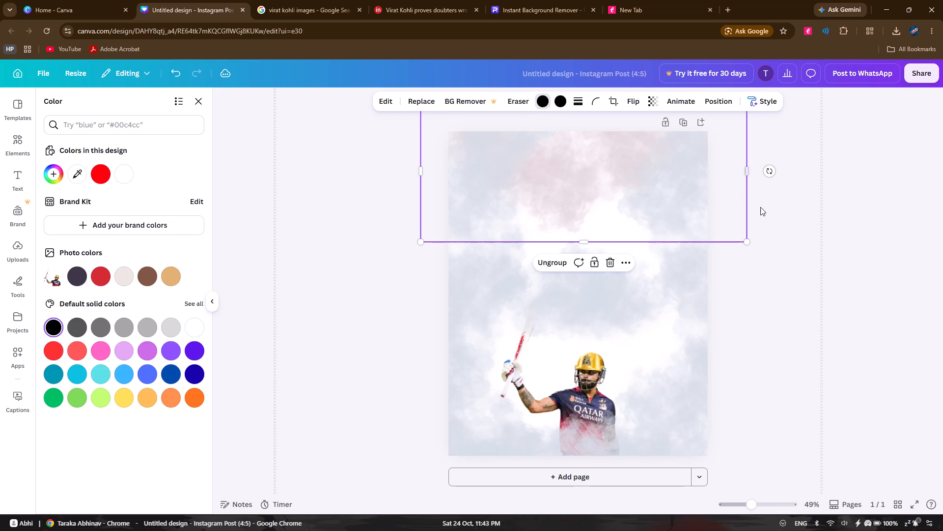
{"action": "left_click", "coordinate": [760, 207]}
Move the smoke graphic along the page's right edge down toward the player's shoulder level.
{"action": "left_click", "coordinate": [684, 203]}
{"action": "left_click_drag", "start_coordinate": [705, 187], "coordinate": [705, 230]}
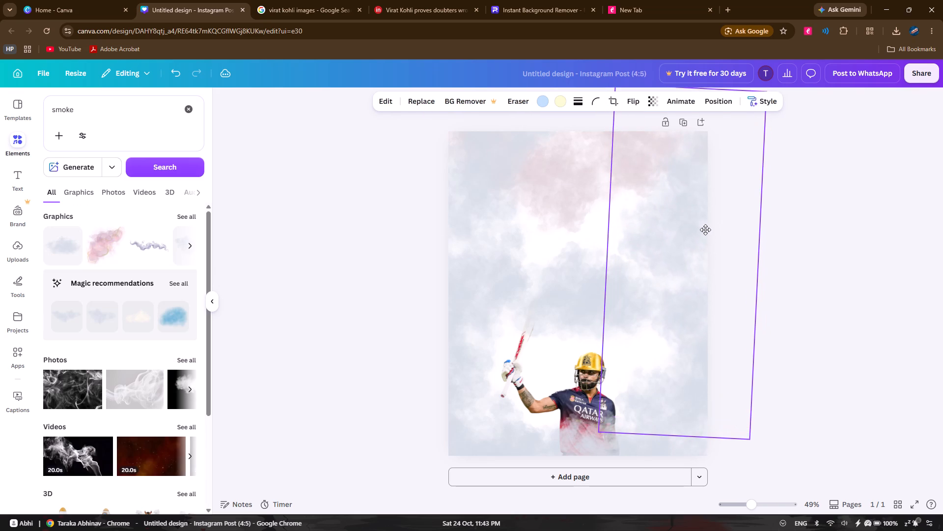
{"action": "left_click_drag", "start_coordinate": [705, 230], "coordinate": [705, 230]}
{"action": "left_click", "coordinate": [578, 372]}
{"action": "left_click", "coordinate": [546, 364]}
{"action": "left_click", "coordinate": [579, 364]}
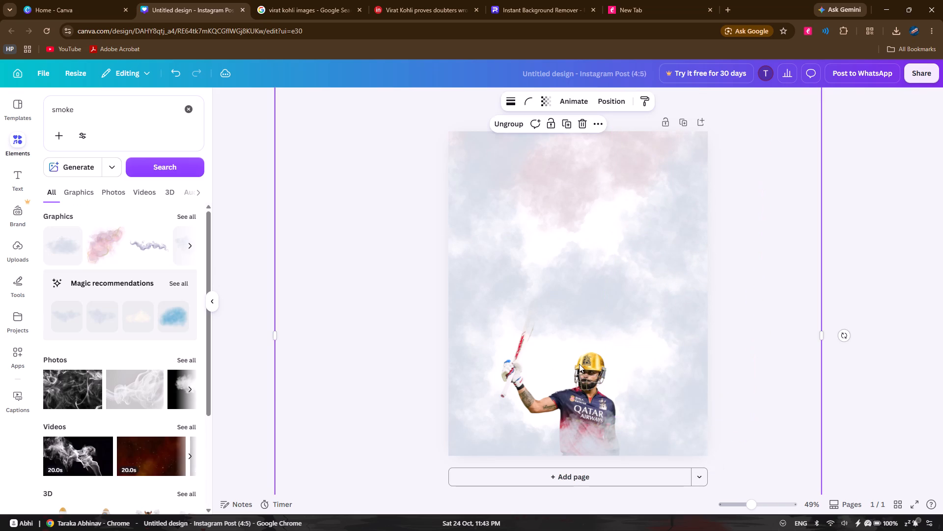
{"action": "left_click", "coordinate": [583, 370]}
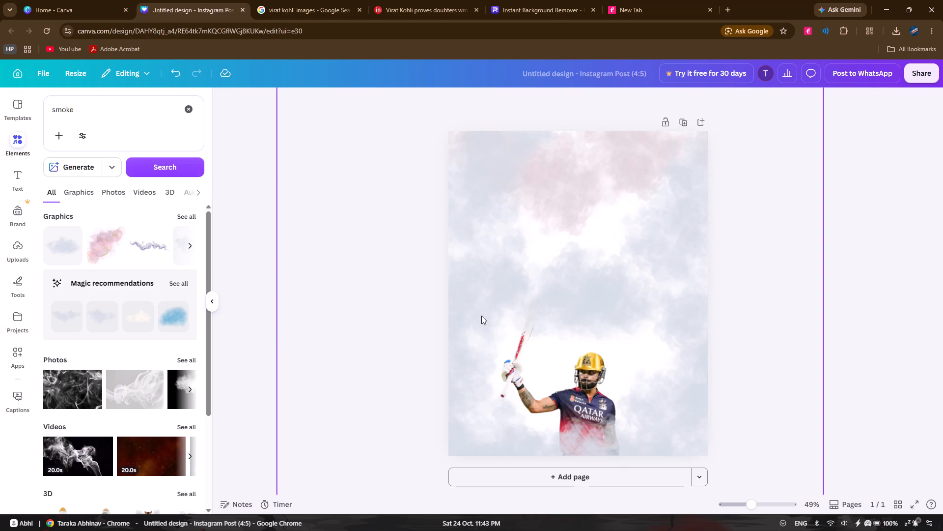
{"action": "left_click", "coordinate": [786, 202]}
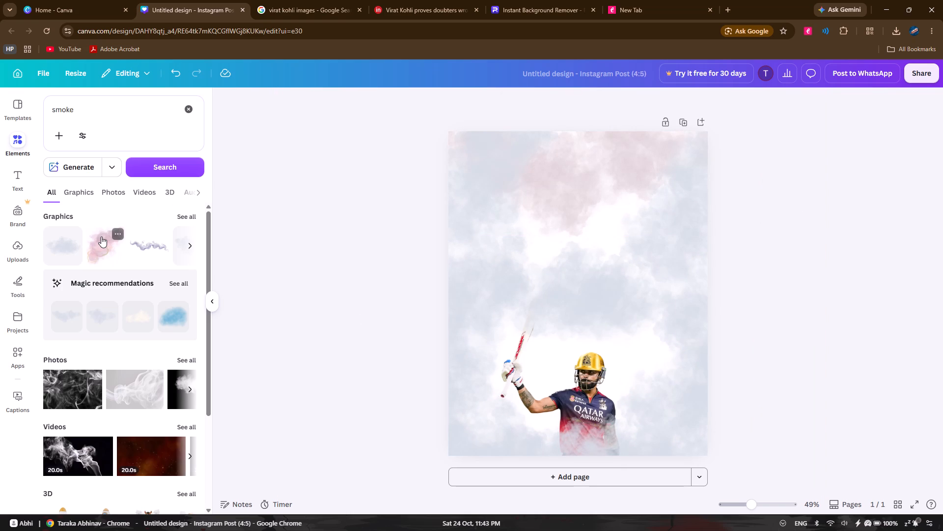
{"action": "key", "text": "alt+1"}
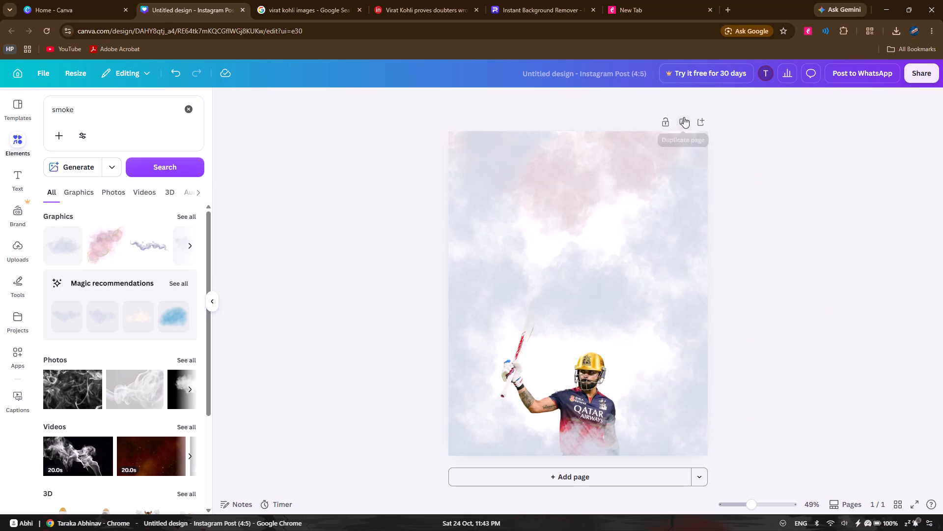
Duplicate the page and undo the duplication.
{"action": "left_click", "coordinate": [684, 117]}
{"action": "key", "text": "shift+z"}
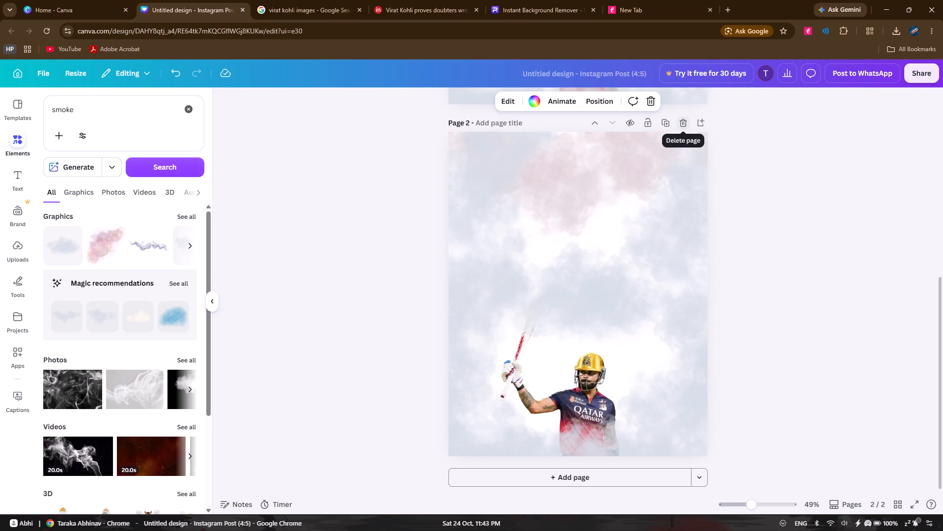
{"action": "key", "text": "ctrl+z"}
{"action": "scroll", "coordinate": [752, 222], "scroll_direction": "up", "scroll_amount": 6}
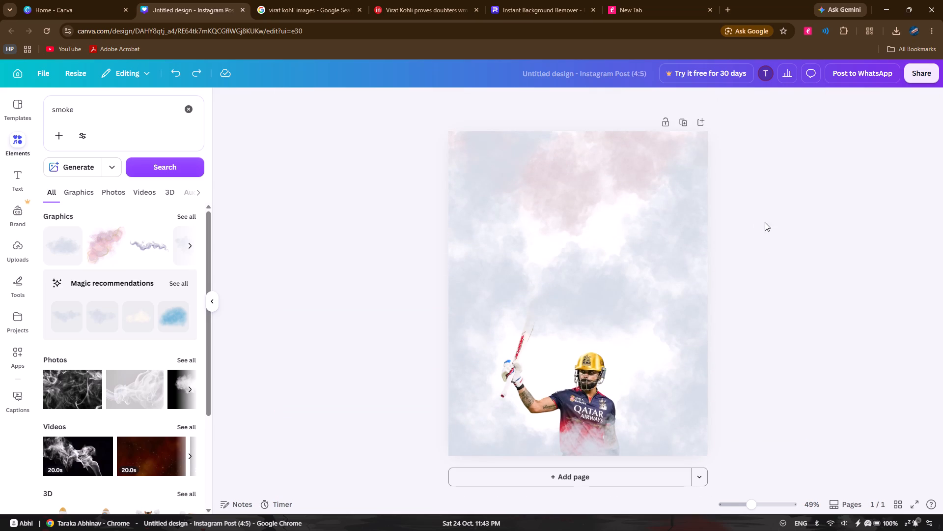
Reorder the layers, moving the player cutout above the grouped smoke graphics.
{"action": "scroll", "coordinate": [765, 222], "scroll_direction": "up", "scroll_amount": 2}
{"action": "right_click", "coordinate": [666, 184]}
{"action": "left_click", "coordinate": [745, 286]}
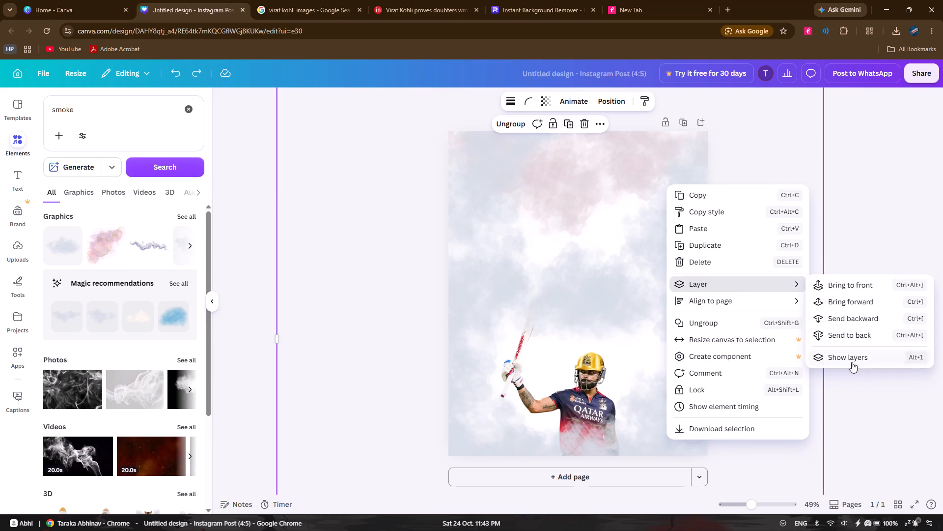
{"action": "left_click", "coordinate": [847, 356]}
{"action": "left_click_drag", "start_coordinate": [129, 226], "coordinate": [127, 245]}
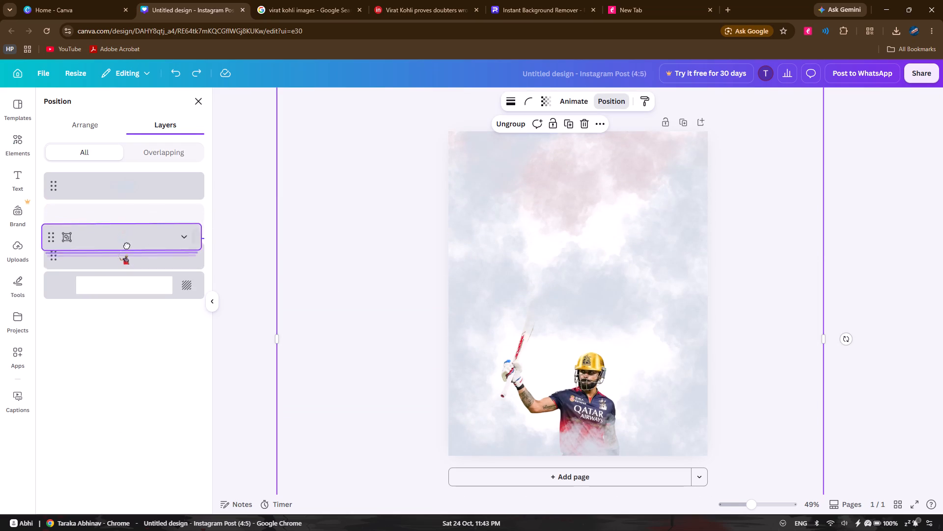
{"action": "left_click_drag", "start_coordinate": [127, 245], "coordinate": [134, 218]}
{"action": "left_click_drag", "start_coordinate": [140, 251], "coordinate": [142, 202]}
{"action": "left_click", "coordinate": [140, 192]}
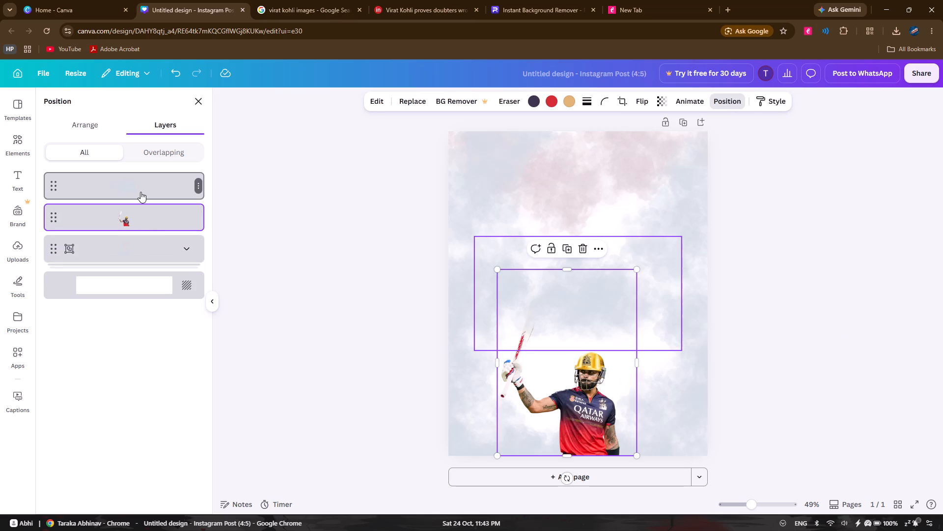
Move the topmost smoke graphic down to the page's bottom edge so it overlaps the player's lower torso.
{"action": "left_click_drag", "start_coordinate": [614, 293], "coordinate": [614, 455]}
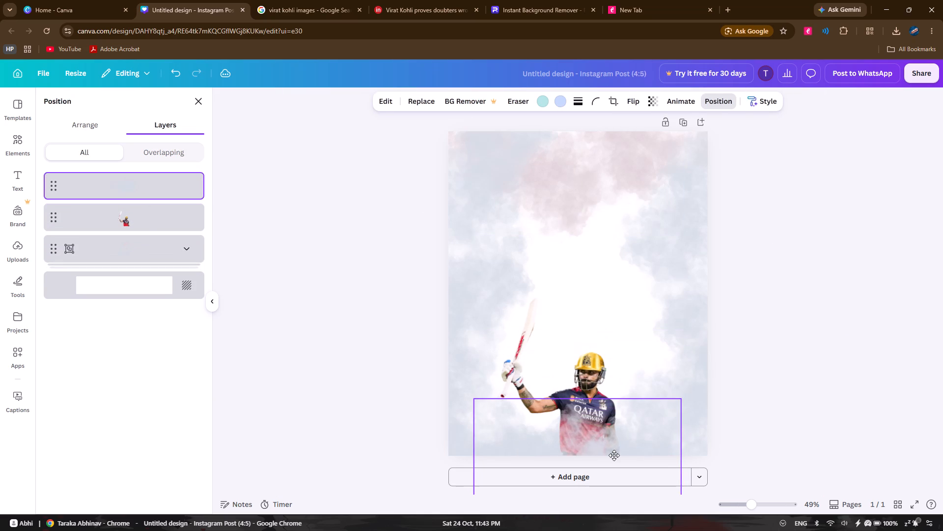
{"action": "left_click_drag", "start_coordinate": [614, 455], "coordinate": [616, 457]}
{"action": "left_click_drag", "start_coordinate": [650, 414], "coordinate": [650, 423]}
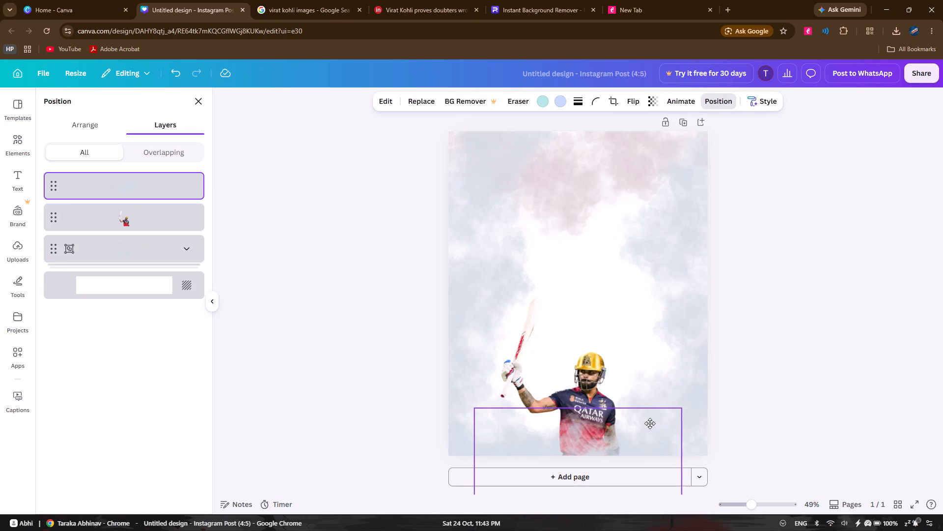
{"action": "left_click_drag", "start_coordinate": [650, 423], "coordinate": [649, 427]}
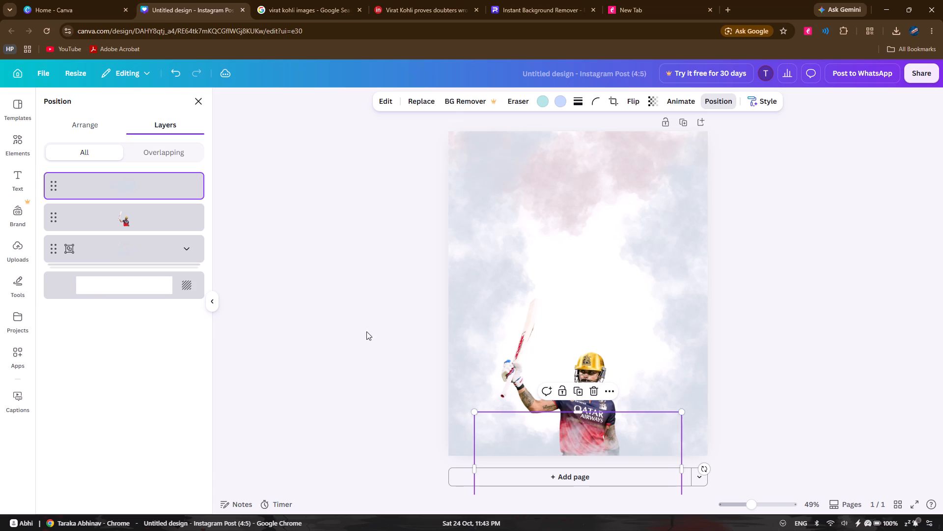
Lock the grouped smoke graphics behind the player.
{"action": "left_click", "coordinate": [150, 261]}
{"action": "right_click", "coordinate": [150, 261]}
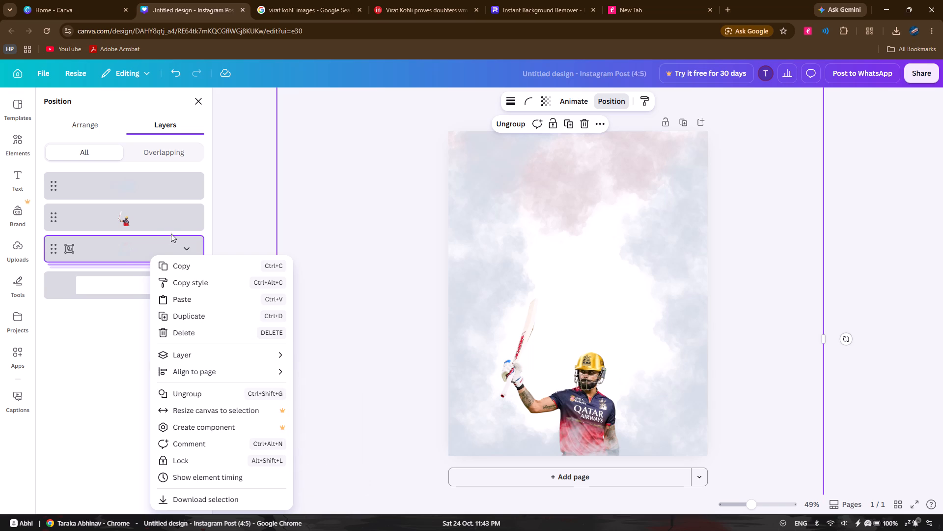
{"action": "right_click", "coordinate": [124, 249]}
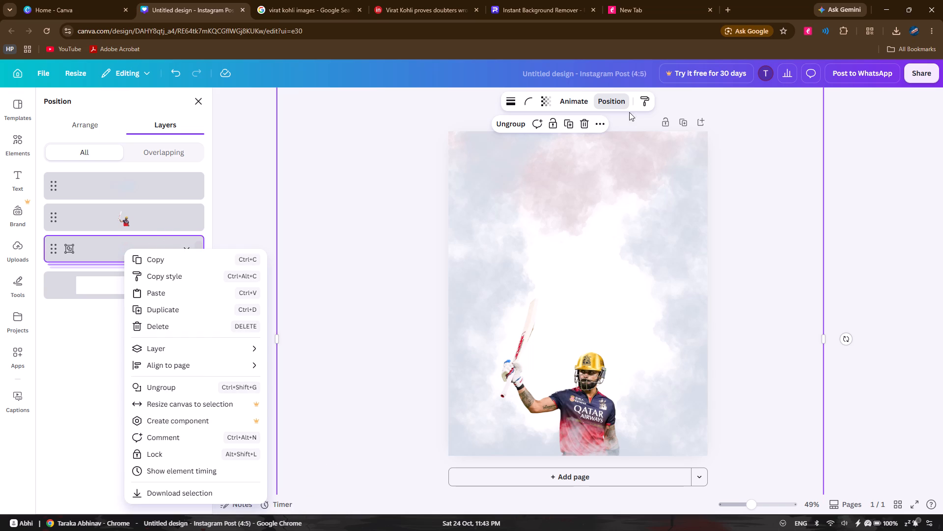
{"action": "triple_click", "coordinate": [554, 122]}
{"action": "left_click", "coordinate": [554, 122]}
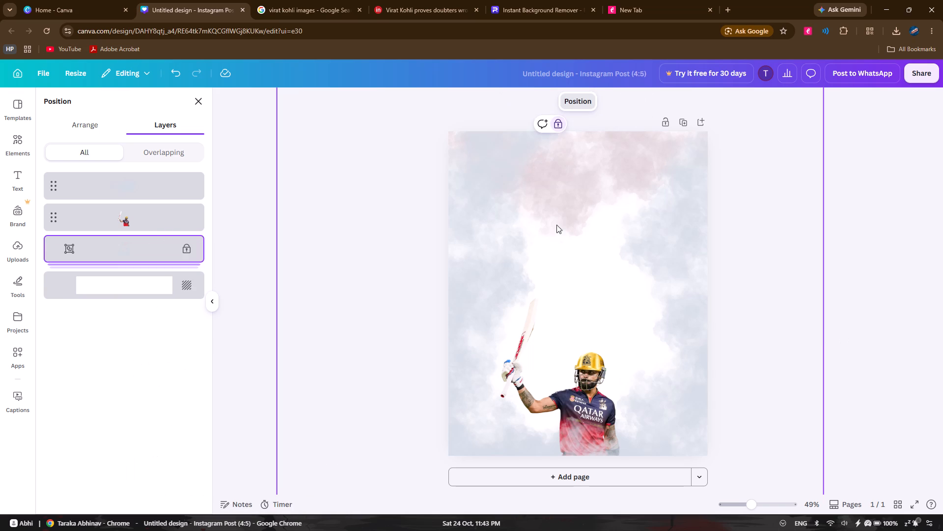
{"action": "left_click", "coordinate": [313, 227]}
{"action": "left_click", "coordinate": [264, 236]}
{"action": "left_click", "coordinate": [622, 235]}
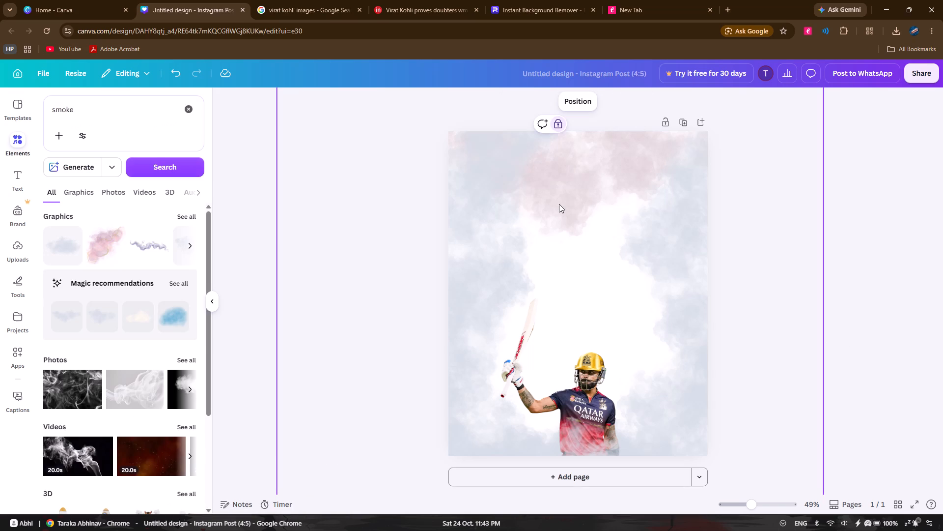
{"action": "left_click", "coordinate": [676, 109]}
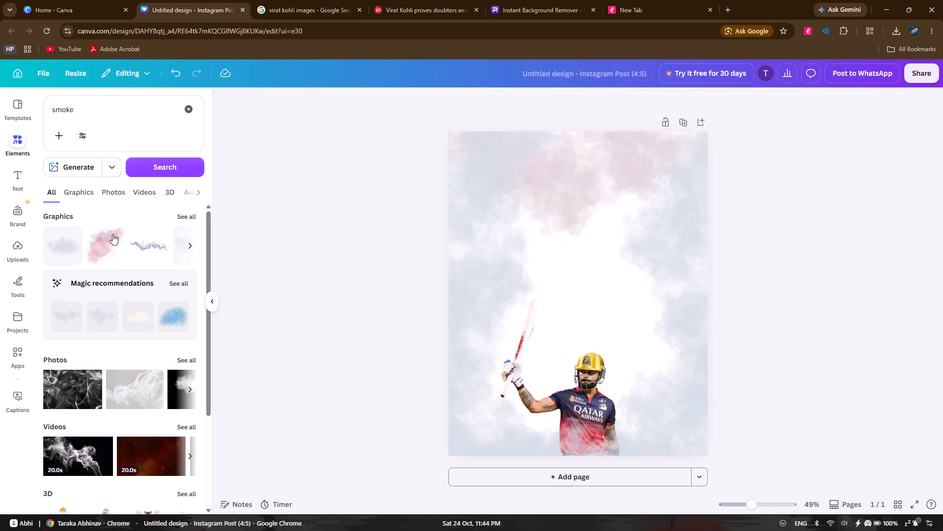
Clear the smoke search and add the recently used flame graphic to the page.
{"action": "scroll", "coordinate": [117, 273], "scroll_direction": "down", "scroll_amount": 4}
{"action": "scroll", "coordinate": [117, 274], "scroll_direction": "up", "scroll_amount": 4}
{"action": "scroll", "coordinate": [117, 275], "scroll_direction": "down", "scroll_amount": 5}
{"action": "scroll", "coordinate": [117, 275], "scroll_direction": "up", "scroll_amount": 5}
{"action": "left_click", "coordinate": [188, 112]}
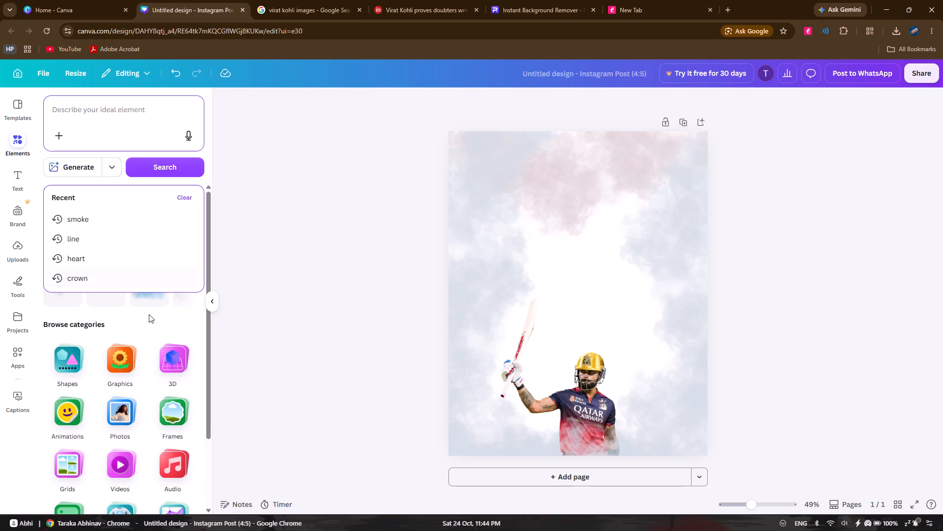
{"action": "left_click", "coordinate": [149, 317]}
{"action": "left_click", "coordinate": [180, 200]}
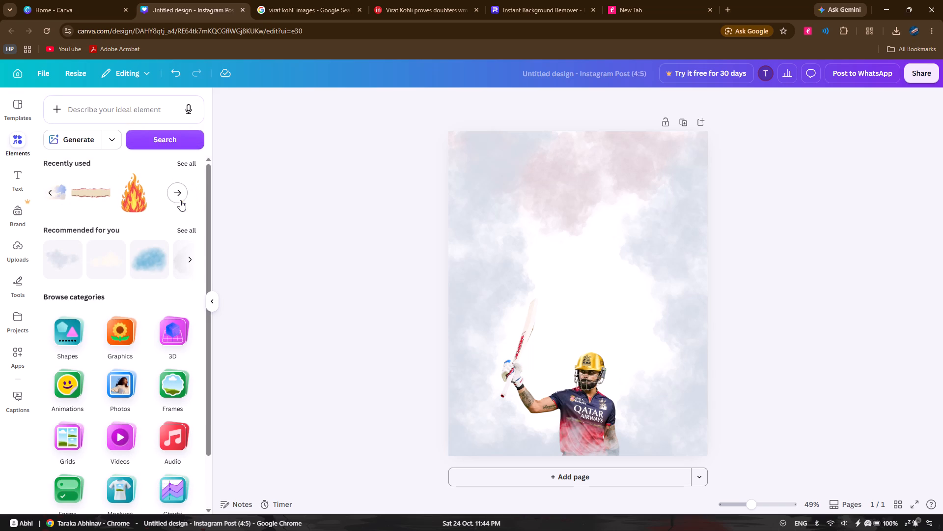
{"action": "left_click", "coordinate": [143, 199]}
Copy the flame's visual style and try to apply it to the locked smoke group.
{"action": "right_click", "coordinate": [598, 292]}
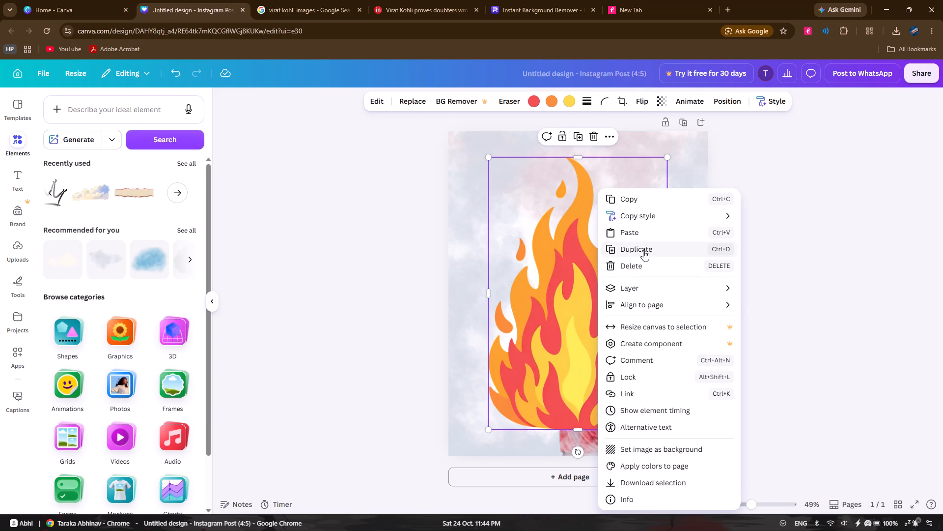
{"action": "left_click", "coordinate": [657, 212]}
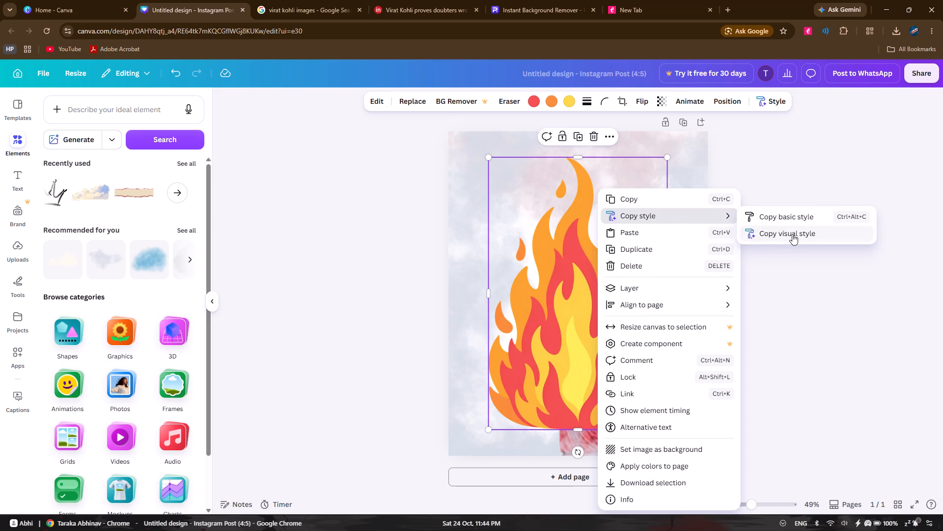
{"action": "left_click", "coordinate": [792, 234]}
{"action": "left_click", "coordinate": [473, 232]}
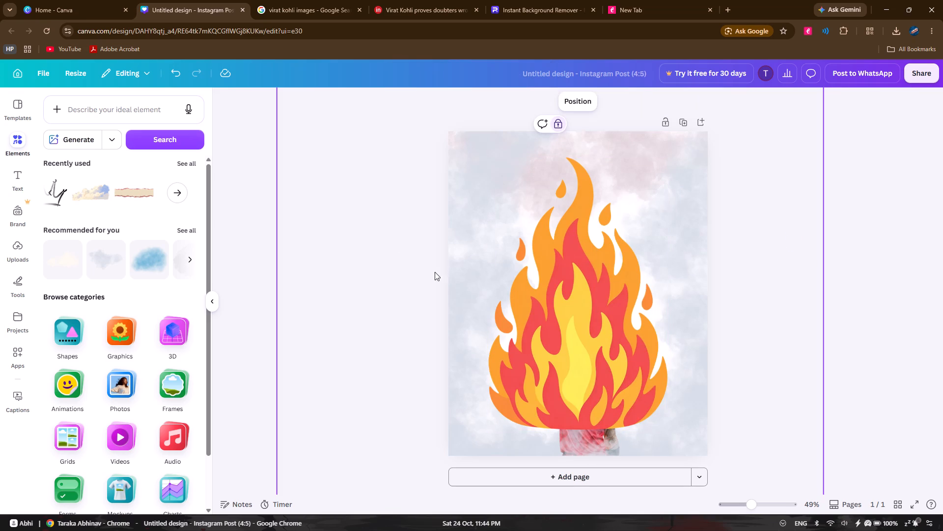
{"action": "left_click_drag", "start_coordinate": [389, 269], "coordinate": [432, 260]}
Move the flame graphic to the top of the page and shrink it so it sits above the player.
{"action": "left_click_drag", "start_coordinate": [527, 260], "coordinate": [589, 220]}
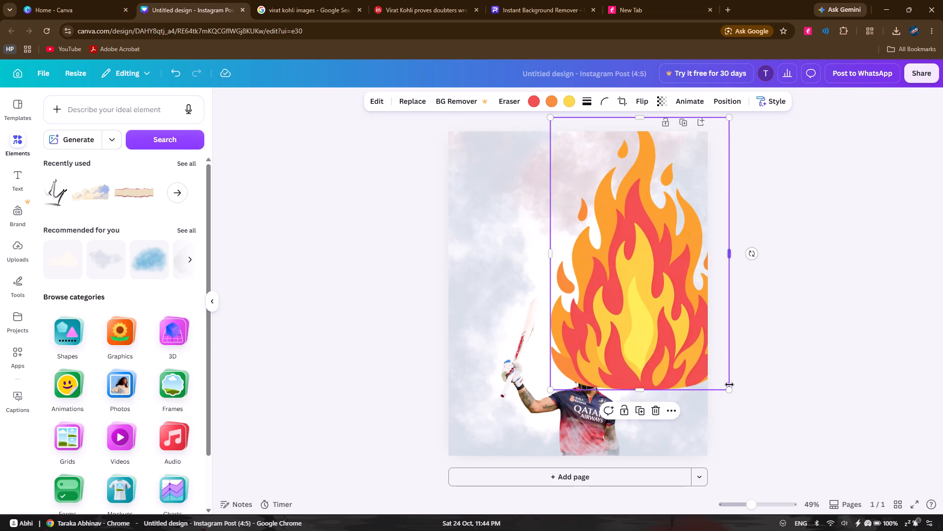
{"action": "left_click_drag", "start_coordinate": [730, 391], "coordinate": [674, 276]}
{"action": "left_click", "coordinate": [444, 272]}
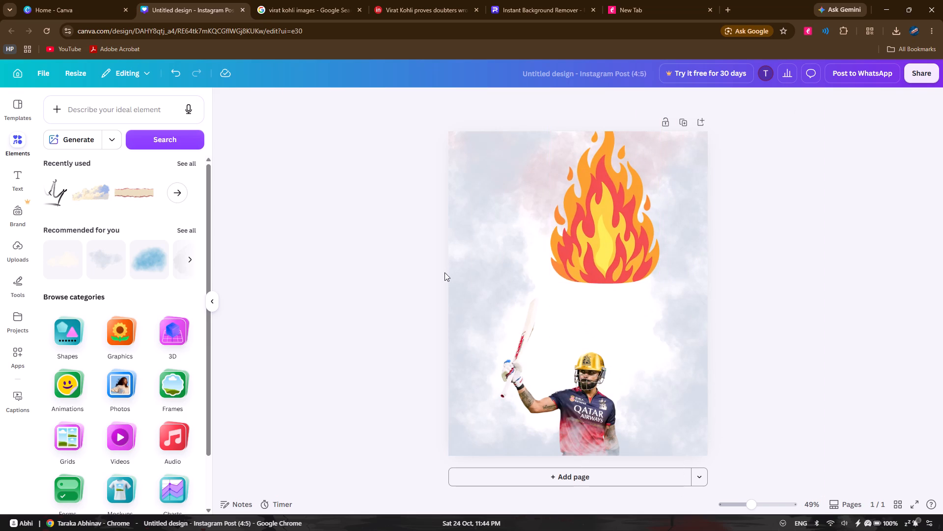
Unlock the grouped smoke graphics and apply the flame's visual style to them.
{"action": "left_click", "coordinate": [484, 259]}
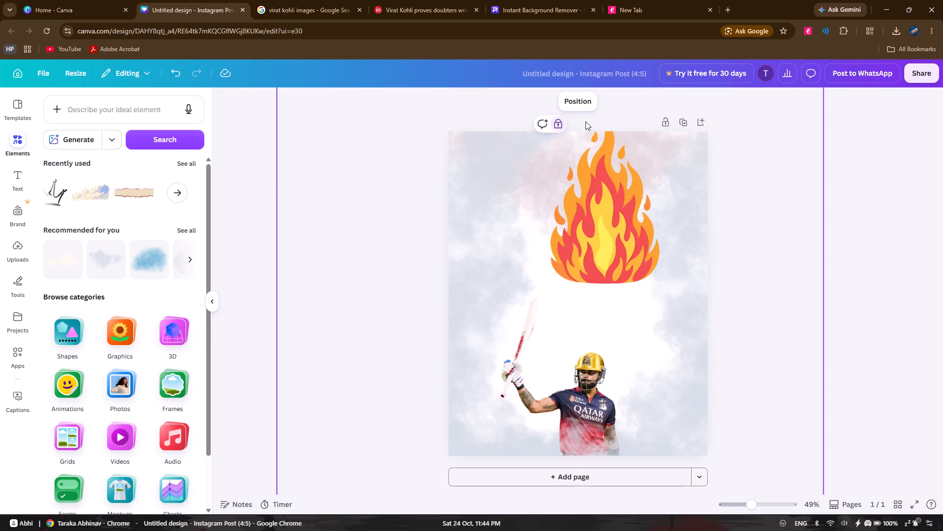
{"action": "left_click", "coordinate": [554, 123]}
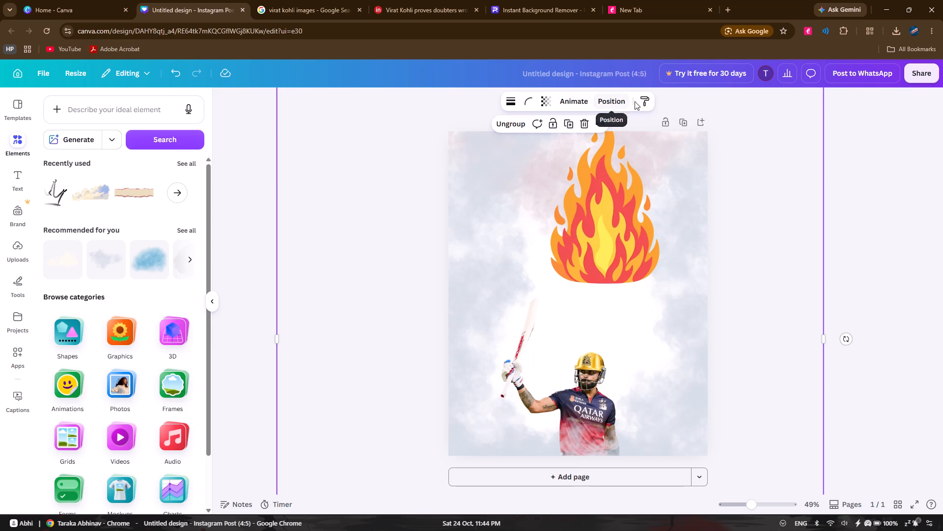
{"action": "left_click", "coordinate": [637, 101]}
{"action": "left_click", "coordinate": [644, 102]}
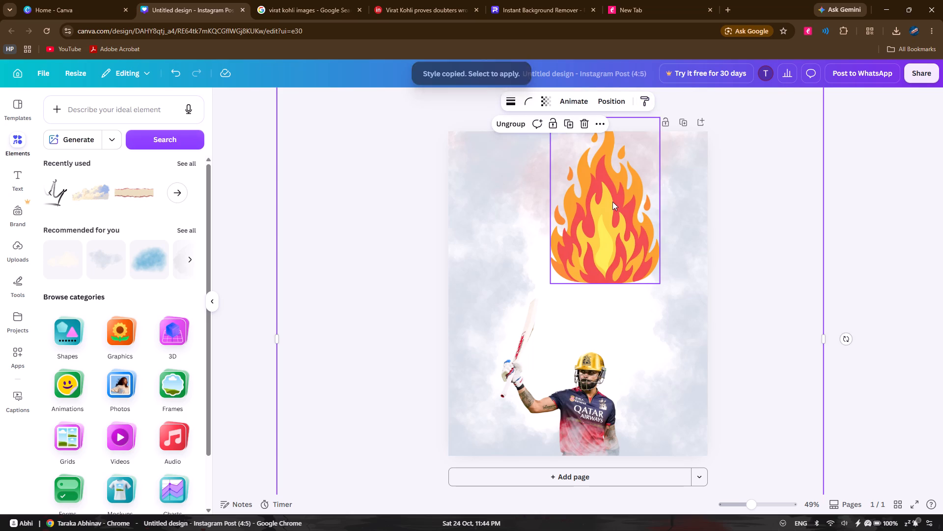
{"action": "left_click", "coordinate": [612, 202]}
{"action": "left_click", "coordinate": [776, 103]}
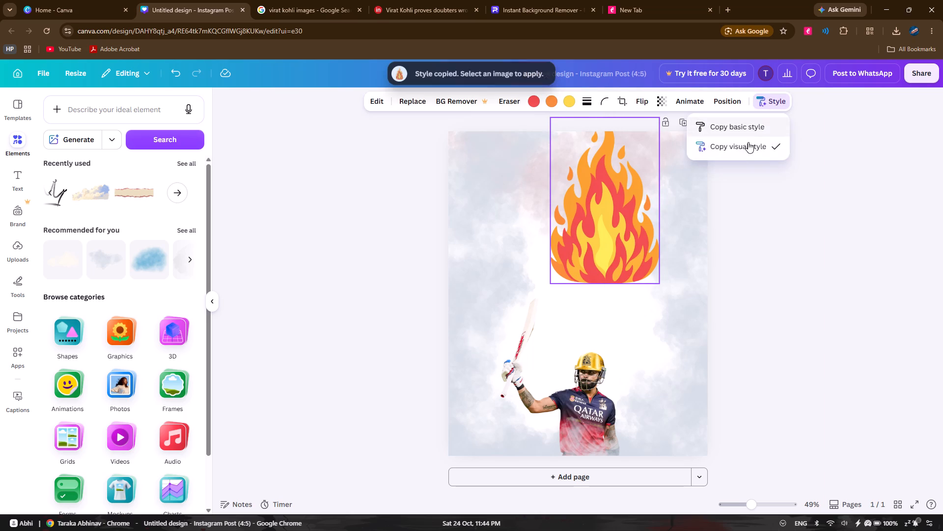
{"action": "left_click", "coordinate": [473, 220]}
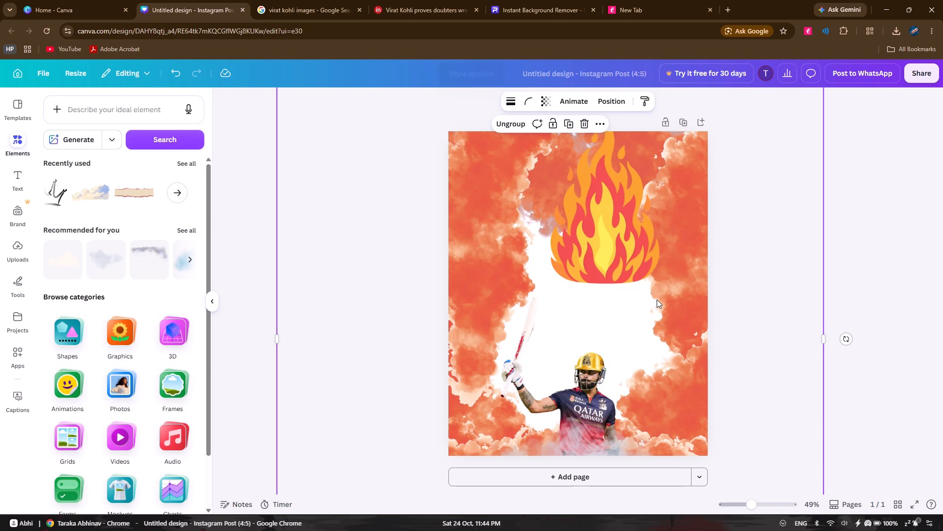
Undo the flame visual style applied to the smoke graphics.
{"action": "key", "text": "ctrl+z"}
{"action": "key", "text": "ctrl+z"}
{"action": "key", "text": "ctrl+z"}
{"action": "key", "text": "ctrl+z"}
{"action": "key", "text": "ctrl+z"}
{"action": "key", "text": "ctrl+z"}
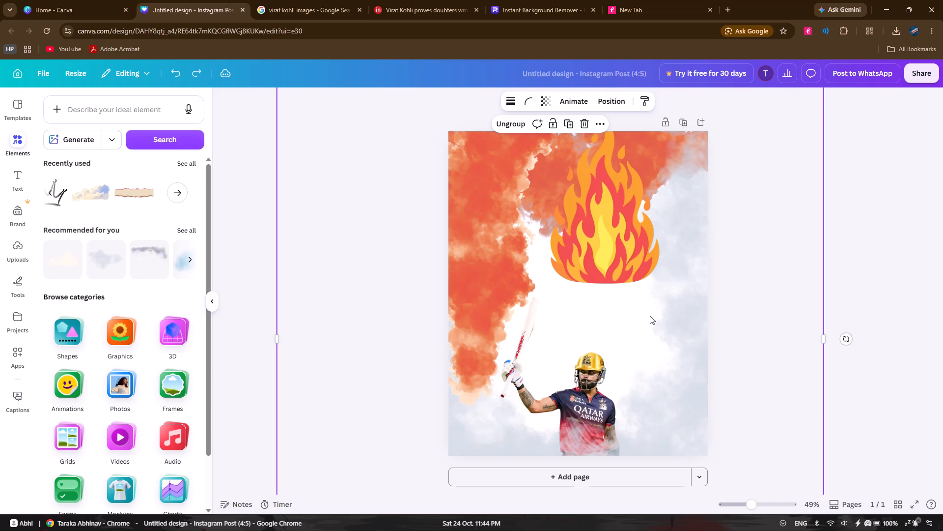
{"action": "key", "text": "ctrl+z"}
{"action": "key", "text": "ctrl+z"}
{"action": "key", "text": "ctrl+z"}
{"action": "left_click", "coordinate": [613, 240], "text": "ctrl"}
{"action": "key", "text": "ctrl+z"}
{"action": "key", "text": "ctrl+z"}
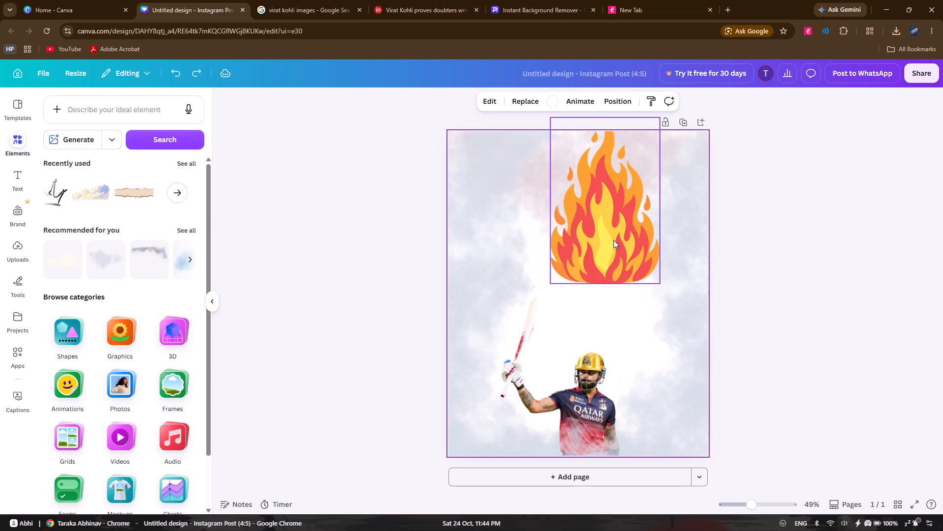
Undo the recent changes to remove the fire graphic from the top of the page.
{"action": "key", "text": "ctrl+z"}
{"action": "key", "text": "ctrl+z"}
{"action": "key", "text": "ctrl+z"}
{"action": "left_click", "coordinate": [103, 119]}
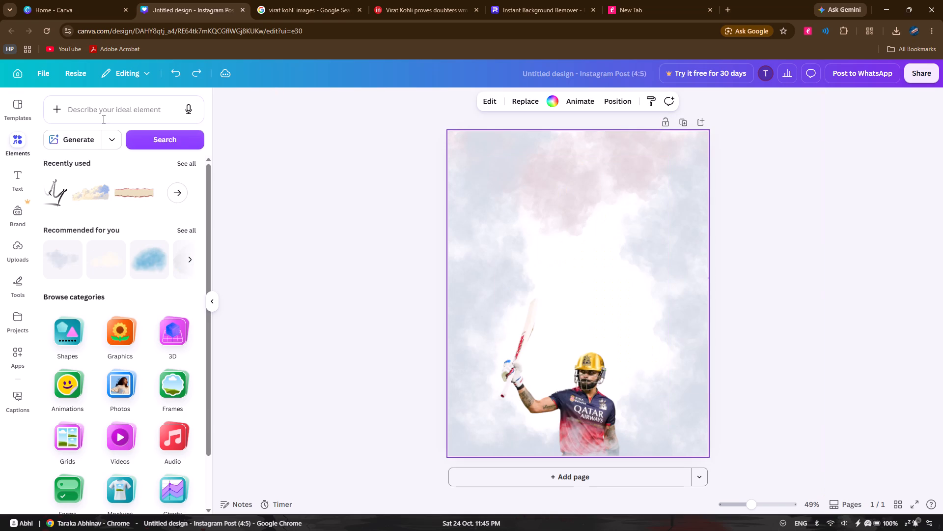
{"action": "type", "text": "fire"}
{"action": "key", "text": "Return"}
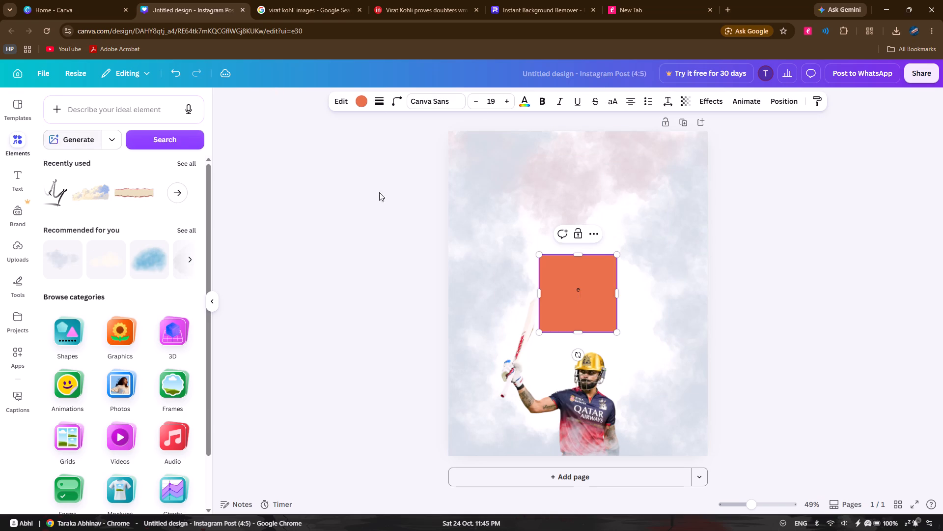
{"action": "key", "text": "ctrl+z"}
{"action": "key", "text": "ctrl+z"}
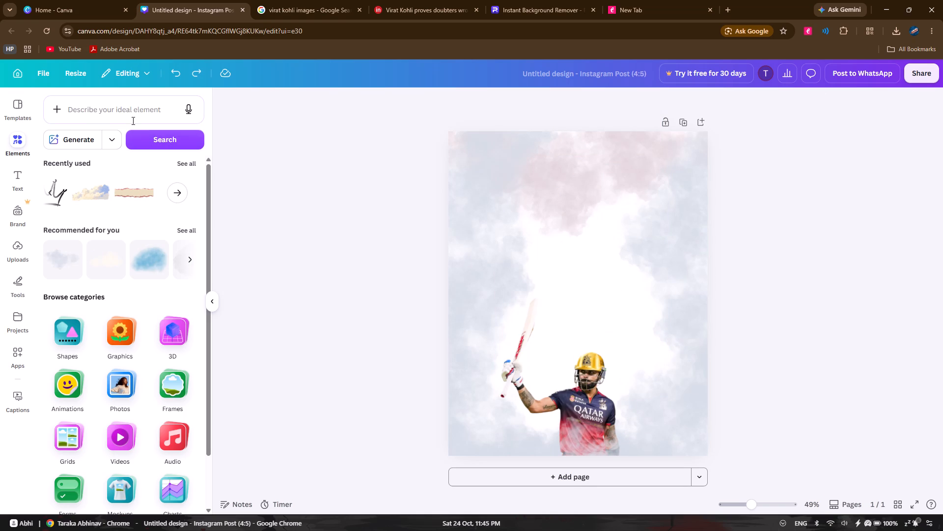
Search the elements for "fire" and browse the fire graphics.
{"action": "left_click", "coordinate": [96, 112]}
{"action": "type", "text": "fire"}
{"action": "key", "text": "Return"}
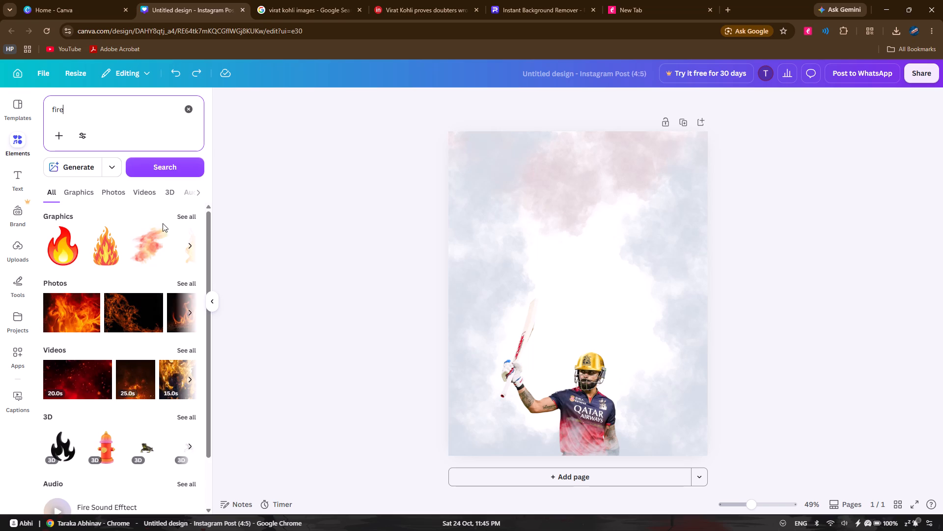
{"action": "left_click", "coordinate": [191, 246]}
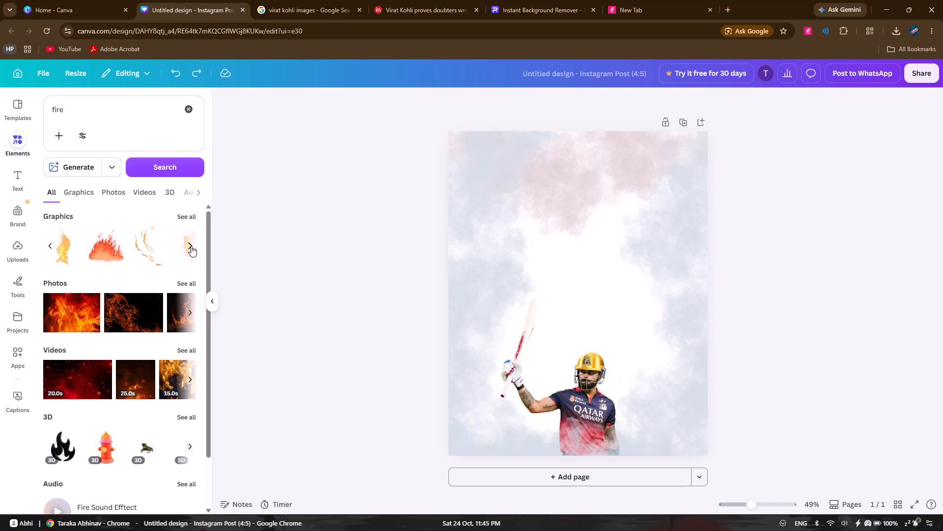
{"action": "left_click", "coordinate": [191, 246]}
Search the elements for "red smoke" and add the first red smoke graphic to the page.
{"action": "double_click", "coordinate": [118, 111]}
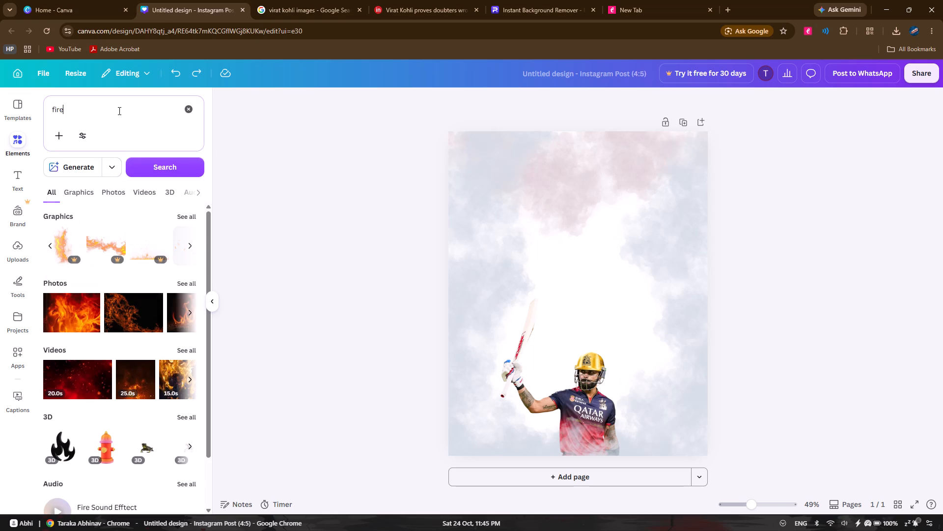
{"action": "type", "text": "red smoke"}
{"action": "key", "text": "Return"}
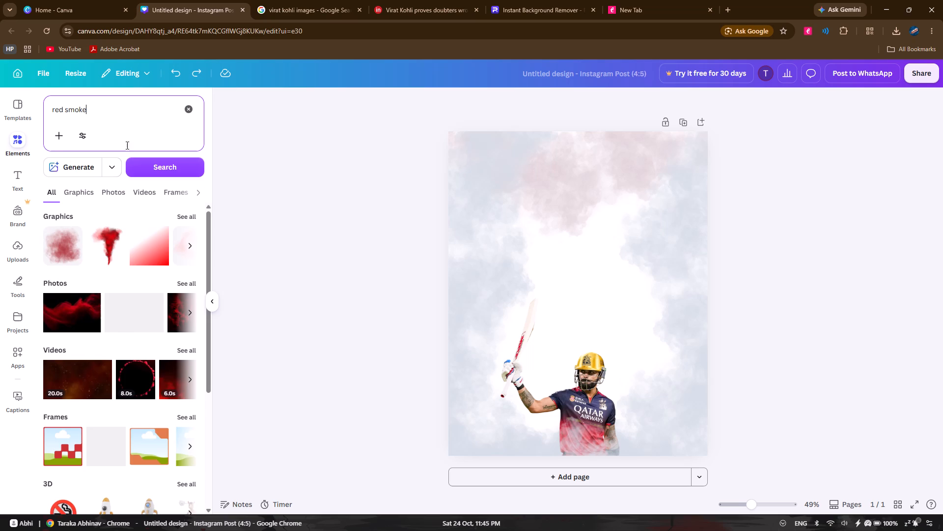
{"action": "left_click", "coordinate": [67, 250]}
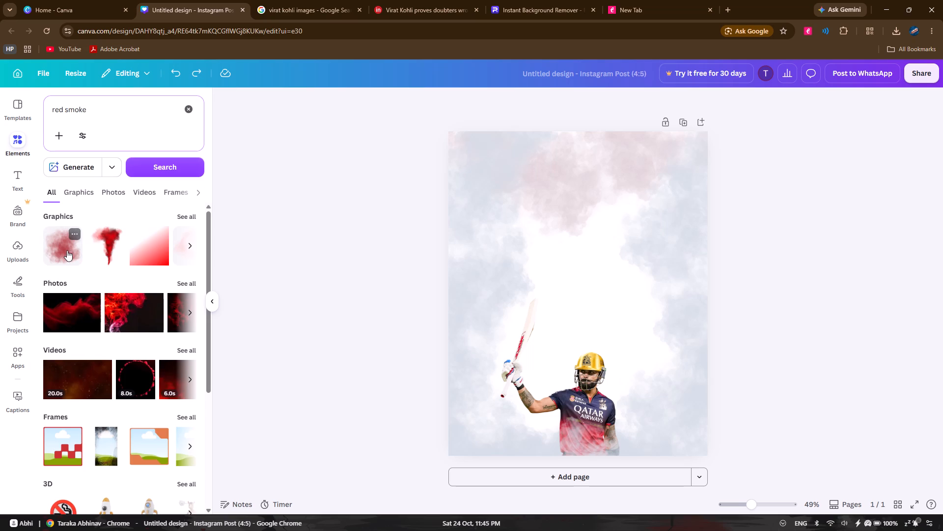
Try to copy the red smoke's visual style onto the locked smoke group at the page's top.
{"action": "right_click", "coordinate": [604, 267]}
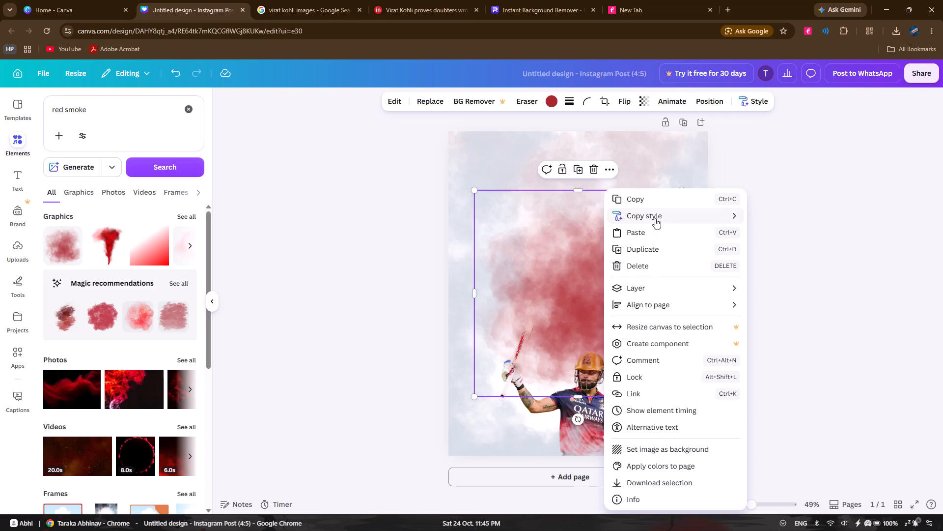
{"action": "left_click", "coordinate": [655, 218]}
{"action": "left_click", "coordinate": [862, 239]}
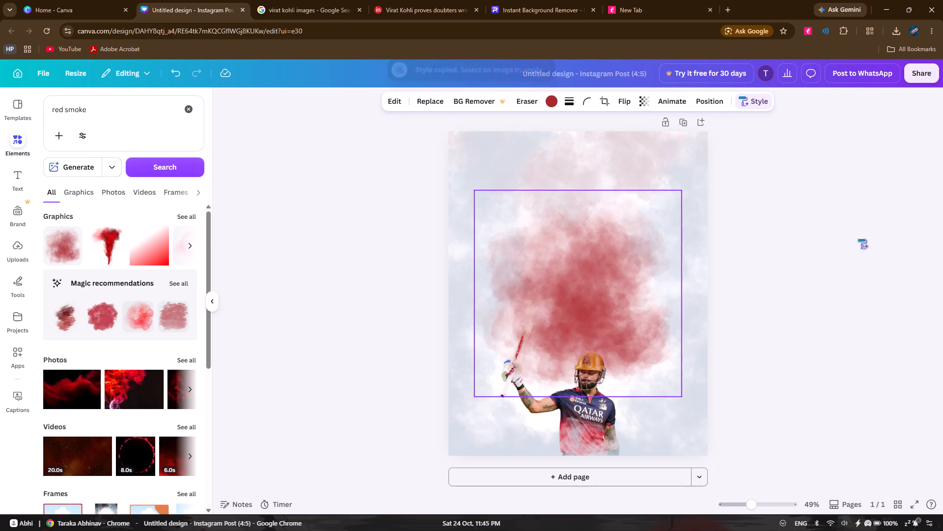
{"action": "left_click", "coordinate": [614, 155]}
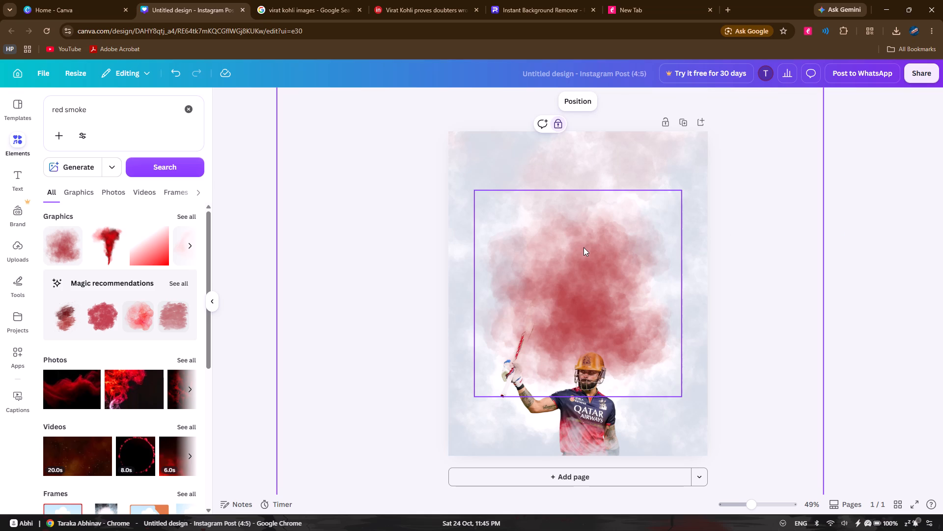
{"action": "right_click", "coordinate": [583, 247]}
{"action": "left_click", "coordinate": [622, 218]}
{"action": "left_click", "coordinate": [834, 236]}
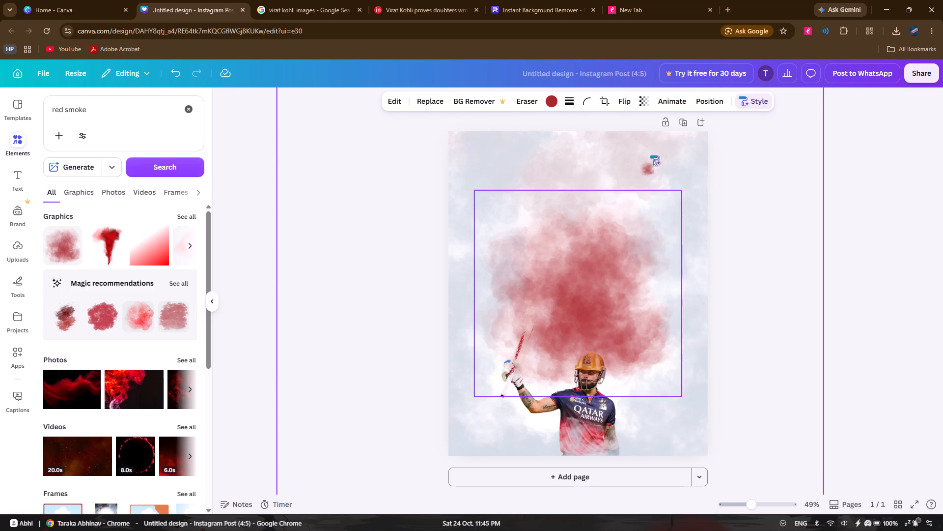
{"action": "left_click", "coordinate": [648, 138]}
Move the red smoke graphic to the page's right edge so it partly extends beyond the page.
{"action": "left_click_drag", "start_coordinate": [605, 264], "coordinate": [769, 283]}
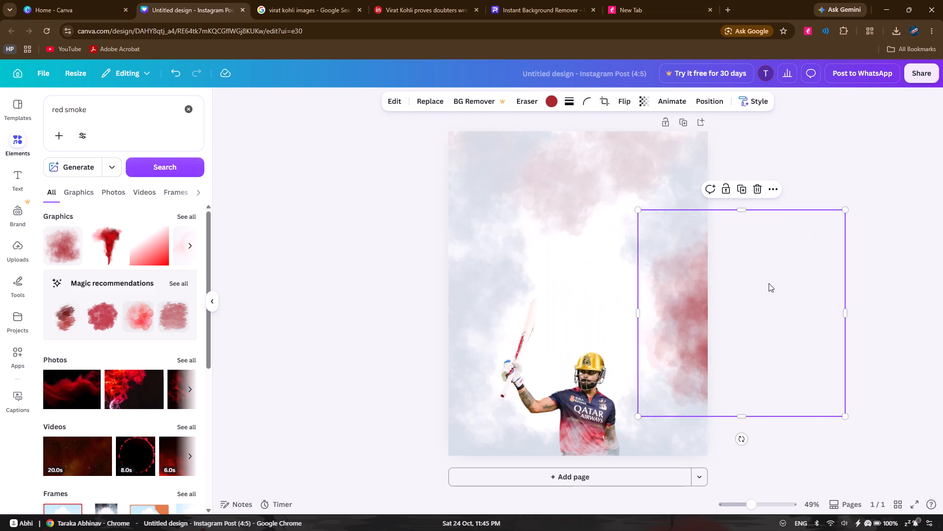
Unlock the smoke group and apply the red smoke graphic's copied visual style to it.
{"action": "left_click", "coordinate": [629, 173]}
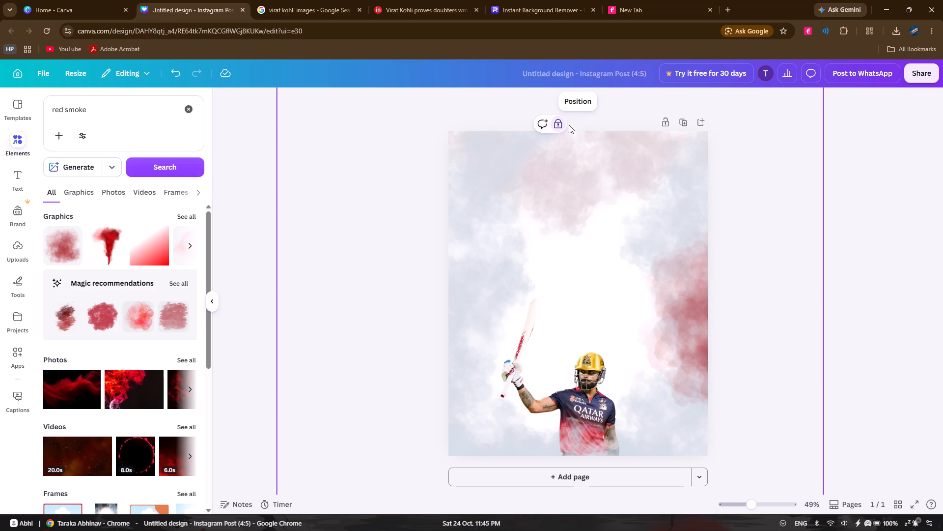
{"action": "left_click", "coordinate": [559, 124]}
{"action": "left_click", "coordinate": [733, 270]}
{"action": "left_click", "coordinate": [696, 281]}
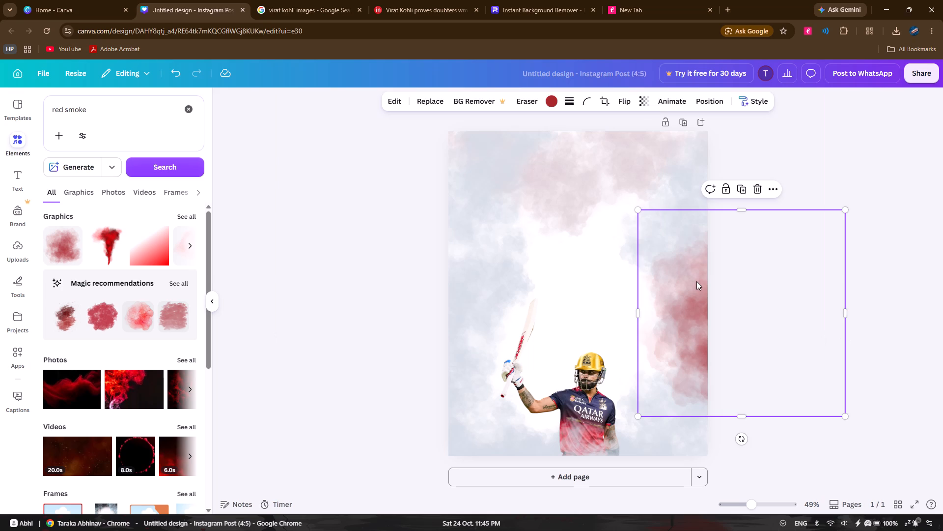
{"action": "right_click", "coordinate": [696, 281]}
{"action": "double_click", "coordinate": [748, 106]}
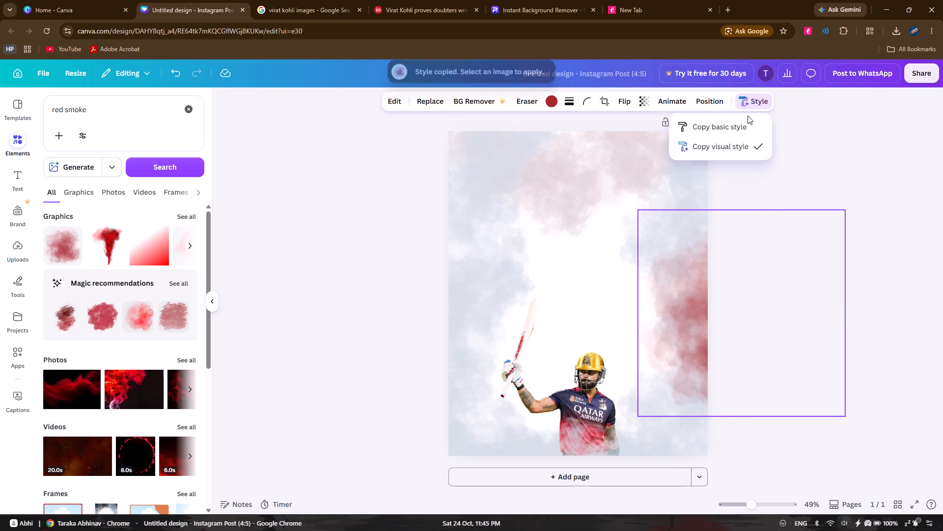
{"action": "left_click", "coordinate": [719, 148]}
{"action": "left_click", "coordinate": [495, 186]}
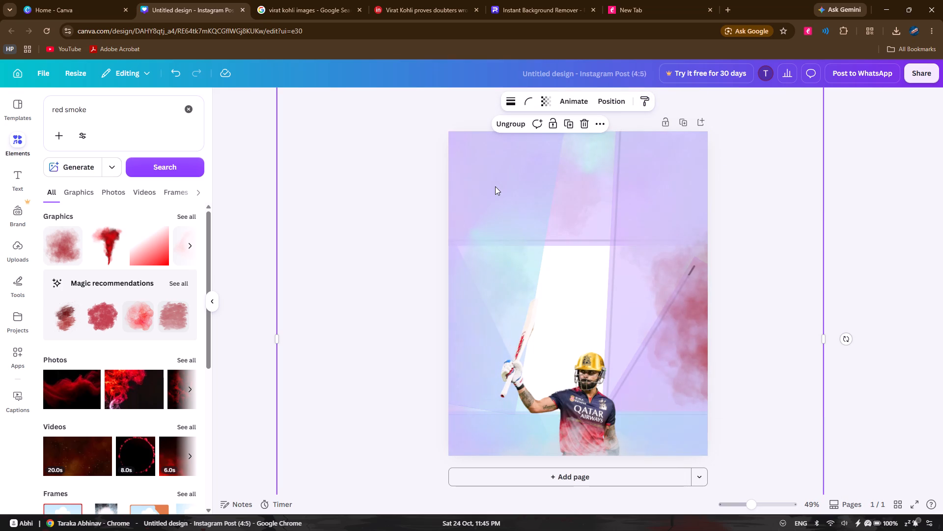
{"action": "scroll", "coordinate": [82, 376], "scroll_direction": "down", "scroll_amount": 2}
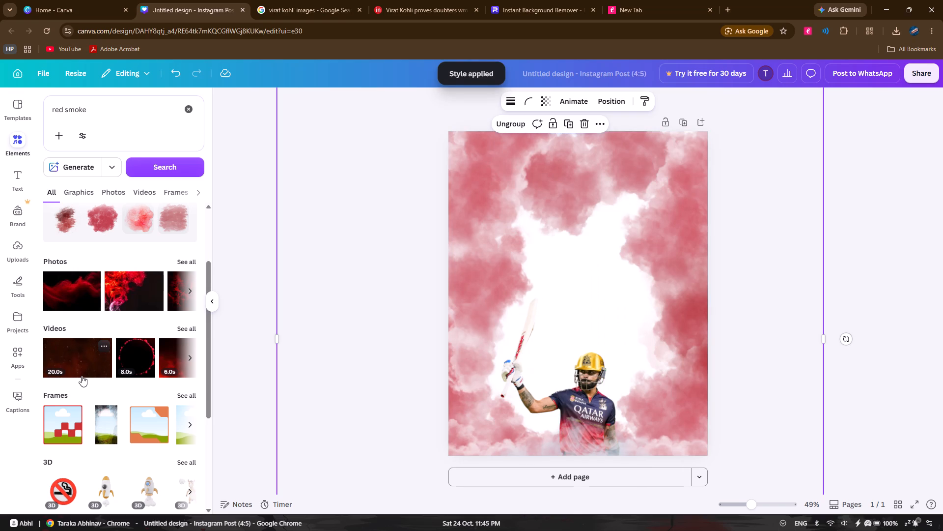
Enlarge the player cutout and move it slightly right, keeping it along the page's bottom edge.
{"action": "left_click", "coordinate": [588, 366]}
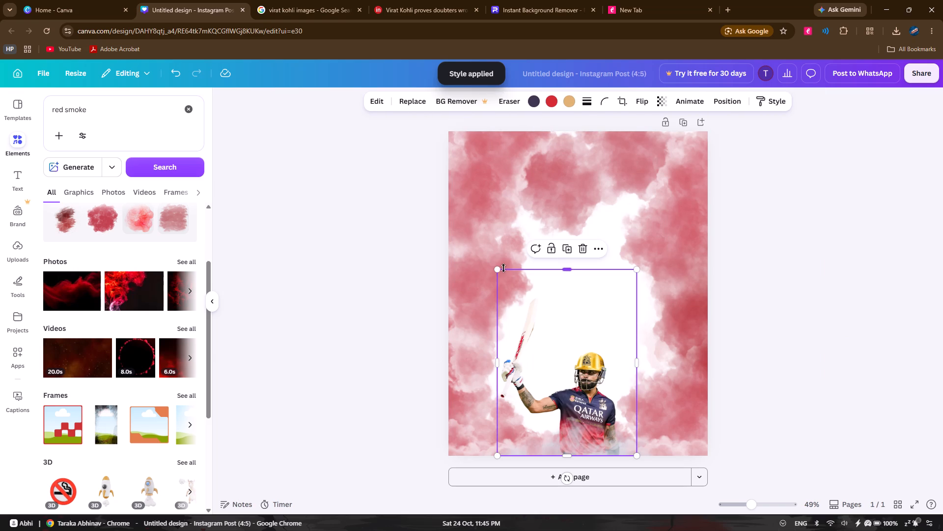
{"action": "left_click_drag", "start_coordinate": [497, 268], "coordinate": [469, 241]}
{"action": "left_click_drag", "start_coordinate": [563, 324], "coordinate": [568, 323]}
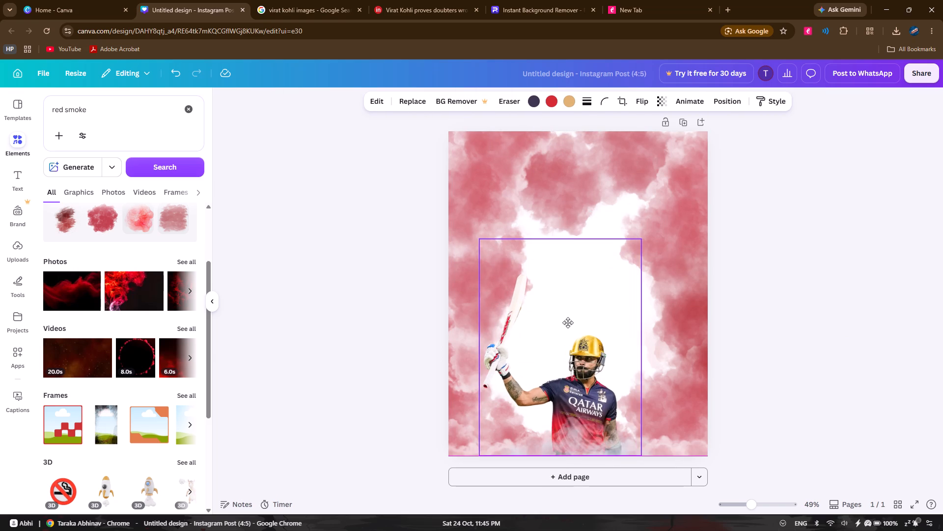
{"action": "left_click_drag", "start_coordinate": [568, 323], "coordinate": [585, 326]}
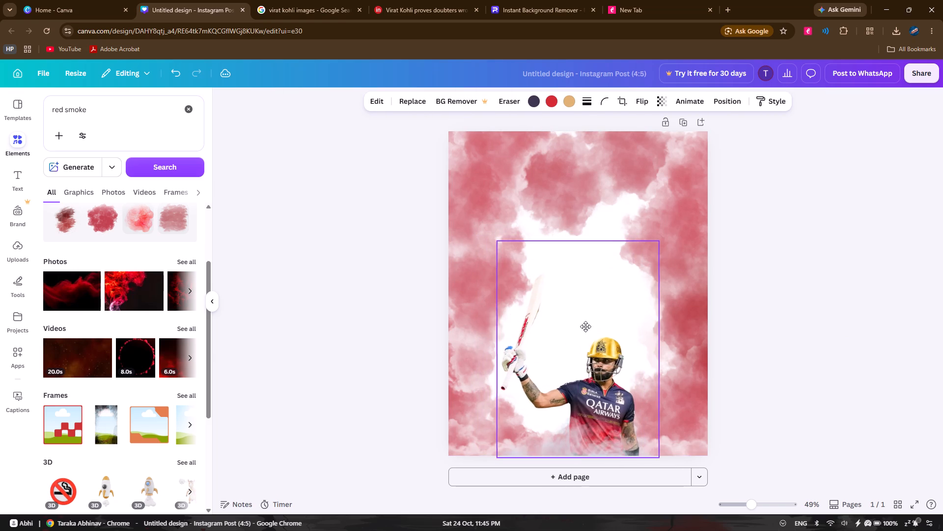
{"action": "left_click_drag", "start_coordinate": [585, 326], "coordinate": [584, 325]}
{"action": "left_click", "coordinate": [880, 269]}
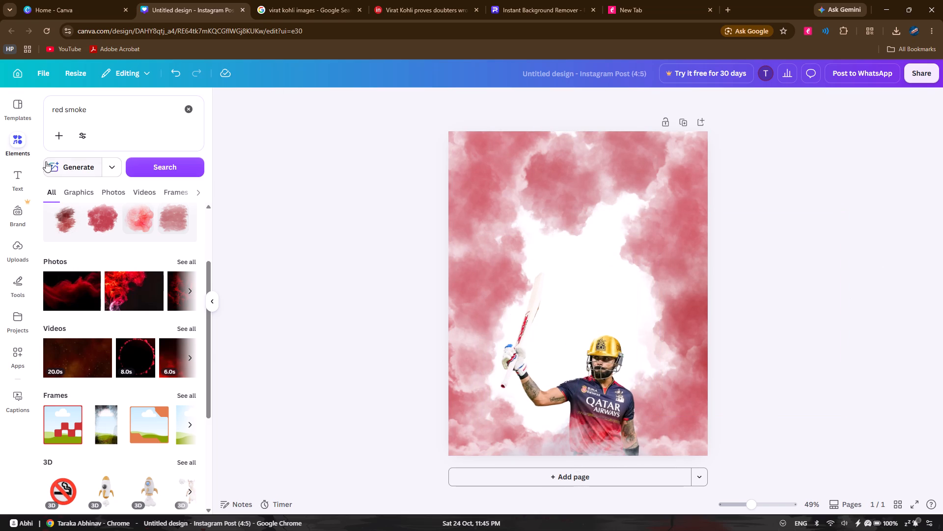
Search the elements for "GOAT" and browse the goat graphics.
{"action": "triple_click", "coordinate": [98, 118]}
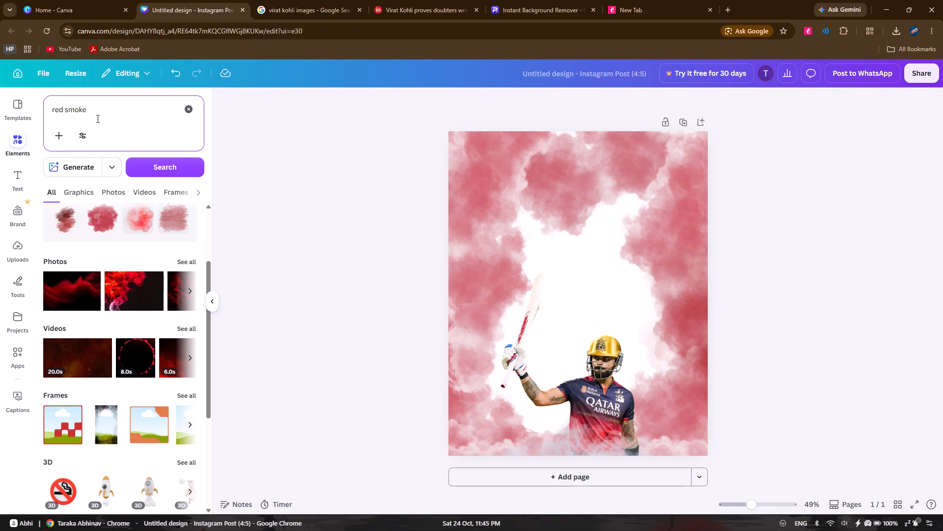
{"action": "triple_click", "coordinate": [98, 110]}
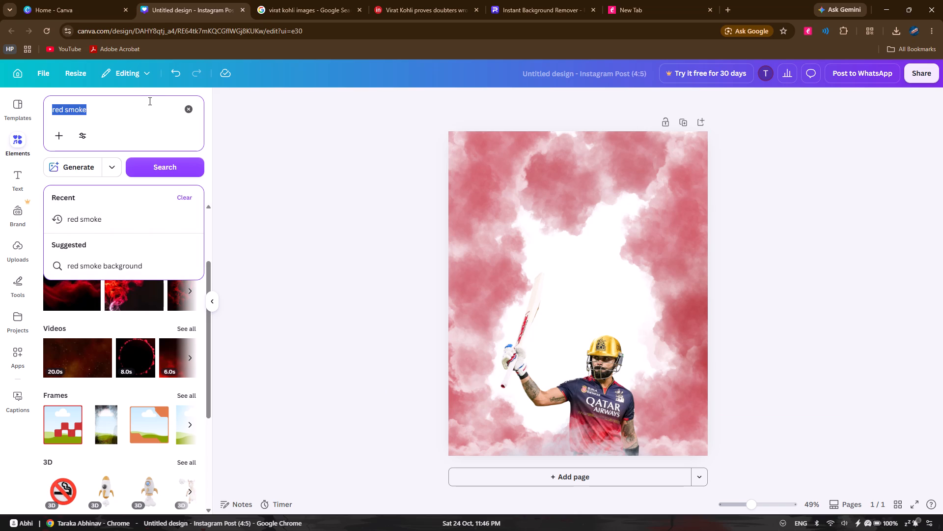
{"action": "scroll", "coordinate": [166, 184], "scroll_direction": "down", "scroll_amount": 5}
{"action": "scroll", "coordinate": [158, 308], "scroll_direction": "down", "scroll_amount": 10}
{"action": "scroll", "coordinate": [152, 310], "scroll_direction": "up", "scroll_amount": 4}
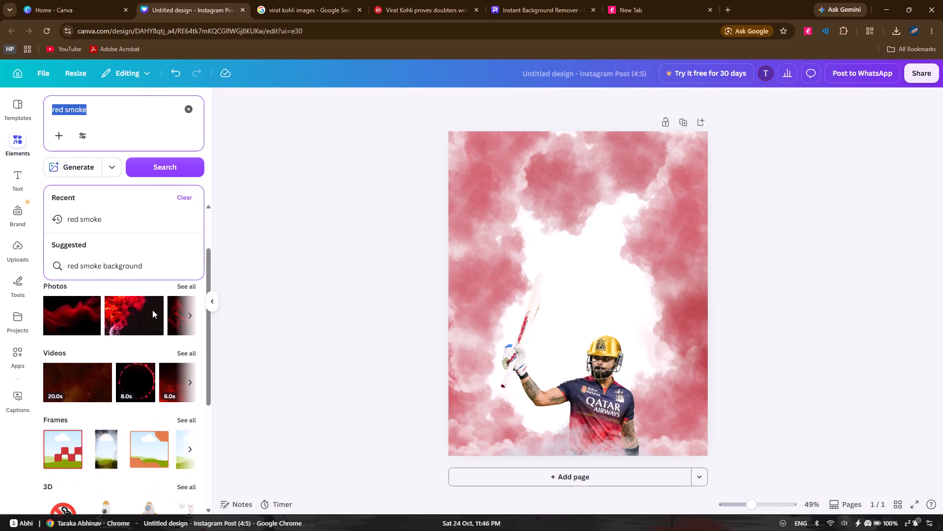
{"action": "scroll", "coordinate": [152, 310], "scroll_direction": "up", "scroll_amount": 5}
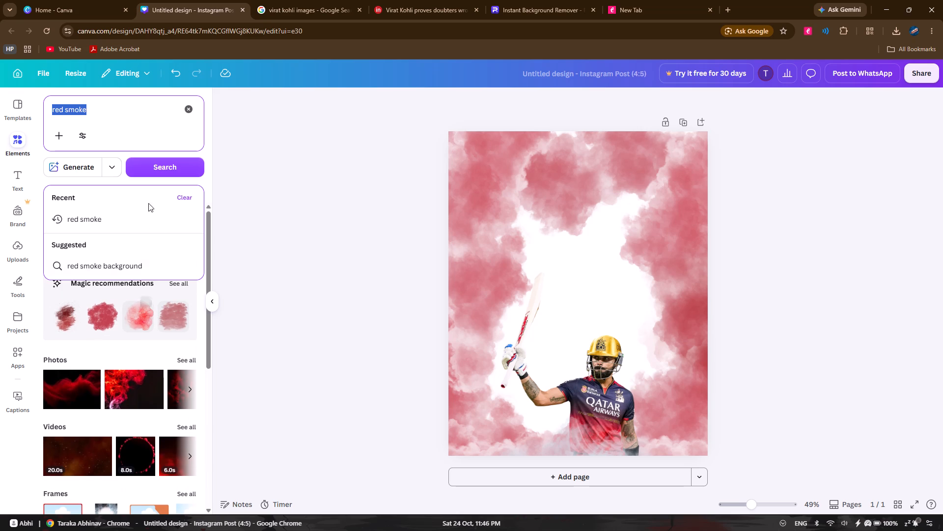
{"action": "type", "text": "GOAT"}
{"action": "key", "text": "Return"}
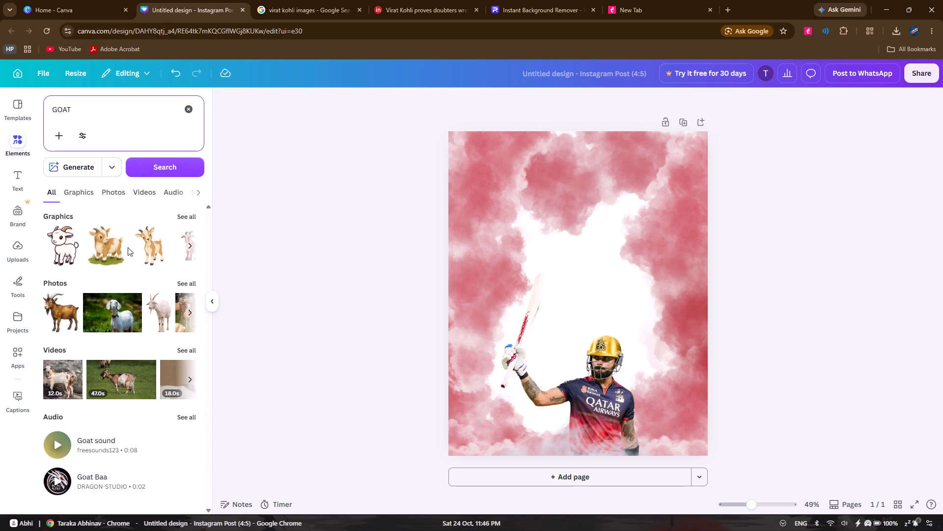
{"action": "left_click", "coordinate": [192, 239]}
{"action": "left_click", "coordinate": [192, 239]}
{"action": "left_click", "coordinate": [192, 239]}
{"action": "left_click", "coordinate": [192, 239]}
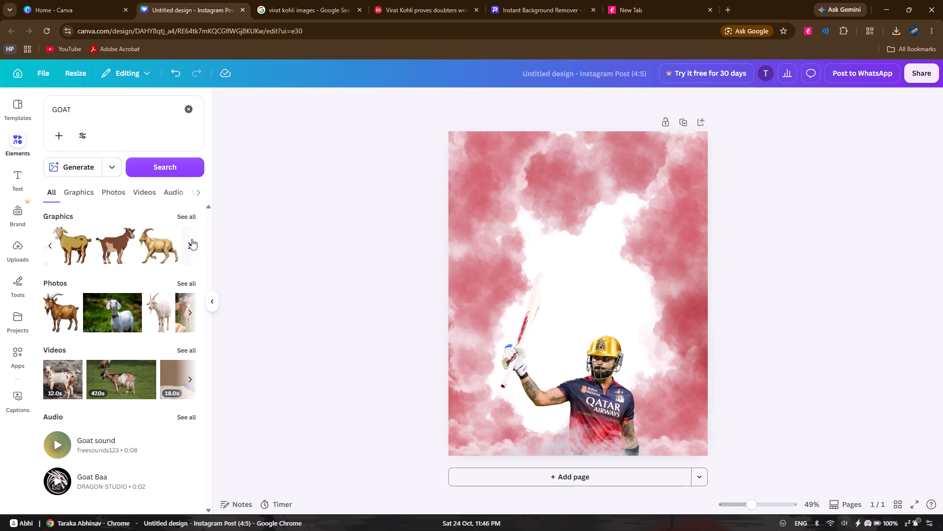
{"action": "left_click", "coordinate": [192, 239]}
Switch to the empty browser tab and search Google for "goat face images".
{"action": "left_click", "coordinate": [681, 0]}
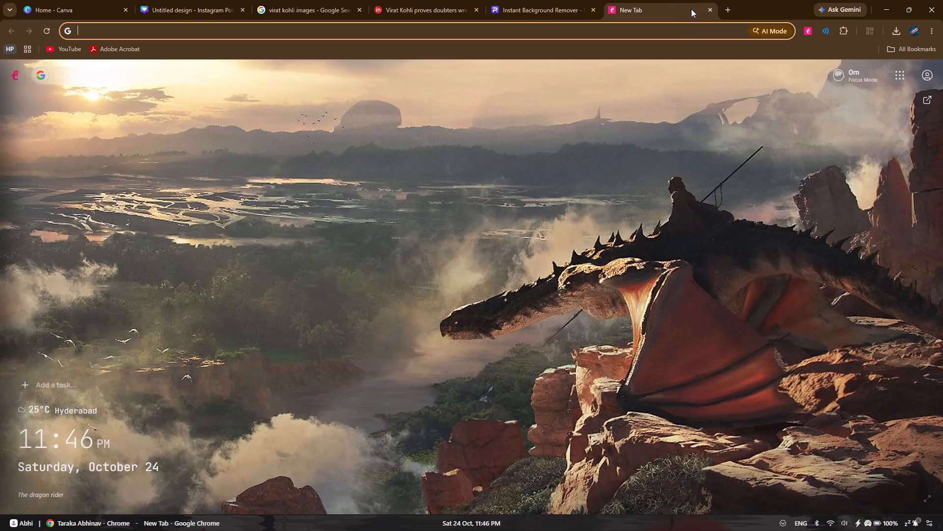
{"action": "left_click", "coordinate": [678, 25]}
{"action": "type", "text": "GOAT FACE"}
{"action": "key", "text": "space"}
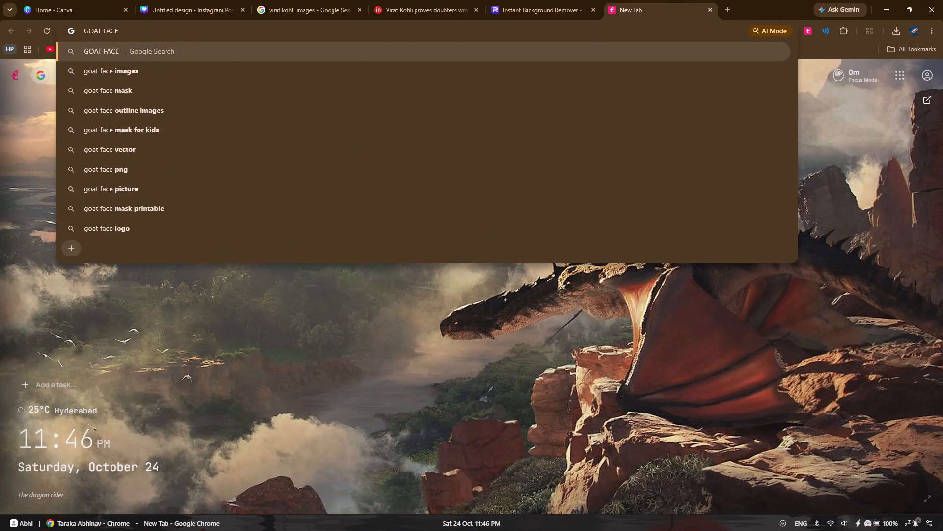
{"action": "key", "text": "Down"}
{"action": "key", "text": "Return"}
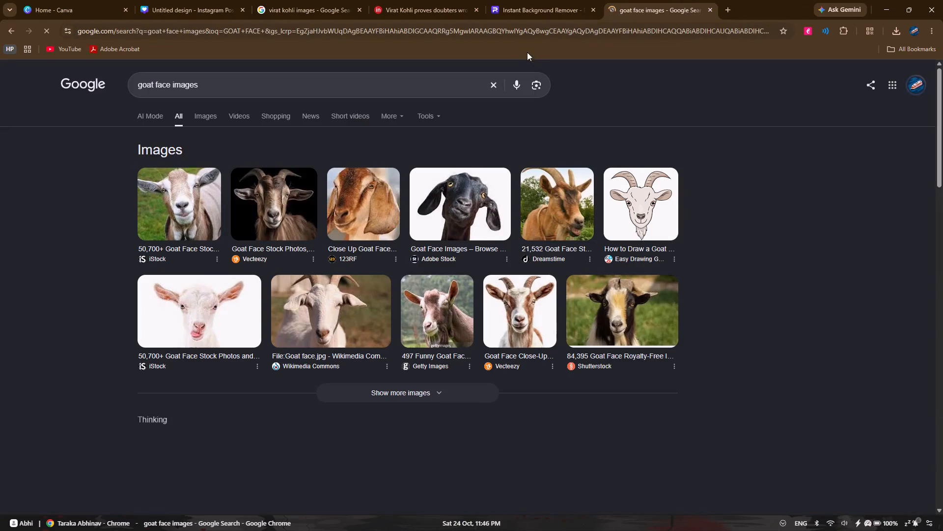
Copy the Vecteezy goat photo with the black background from the Google results.
{"action": "left_click", "coordinate": [283, 197]}
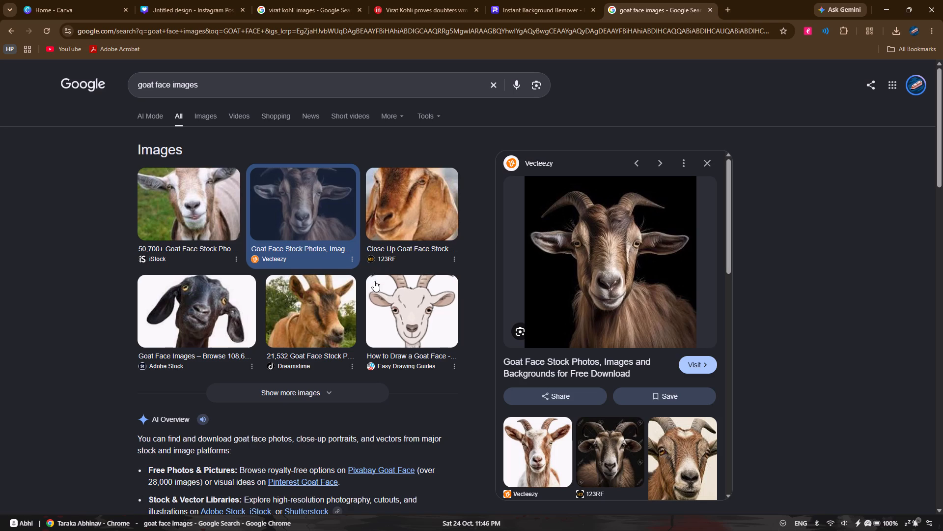
{"action": "right_click", "coordinate": [589, 271]}
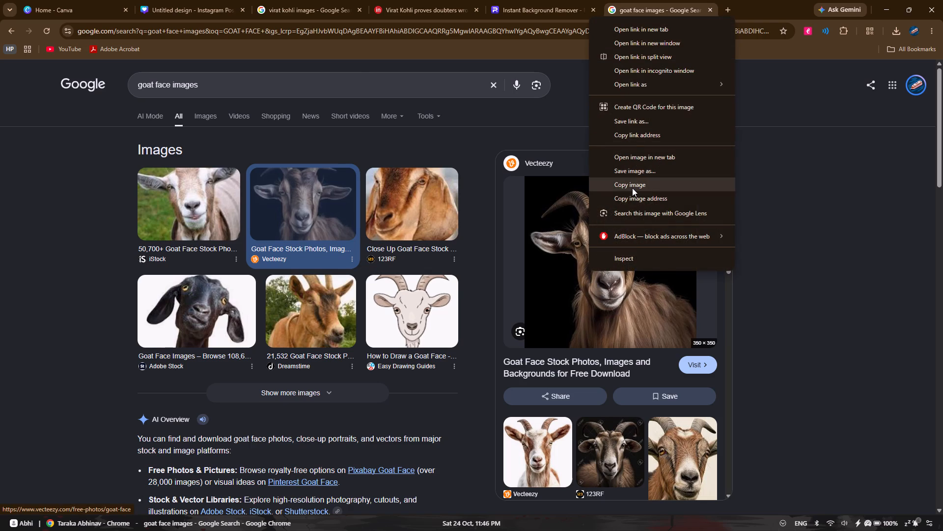
{"action": "left_click", "coordinate": [632, 188]}
In Photoroom, replace the player image with the copied goat photo and download its background-free cutout.
{"action": "left_click", "coordinate": [551, 0]}
{"action": "key", "text": "v"}
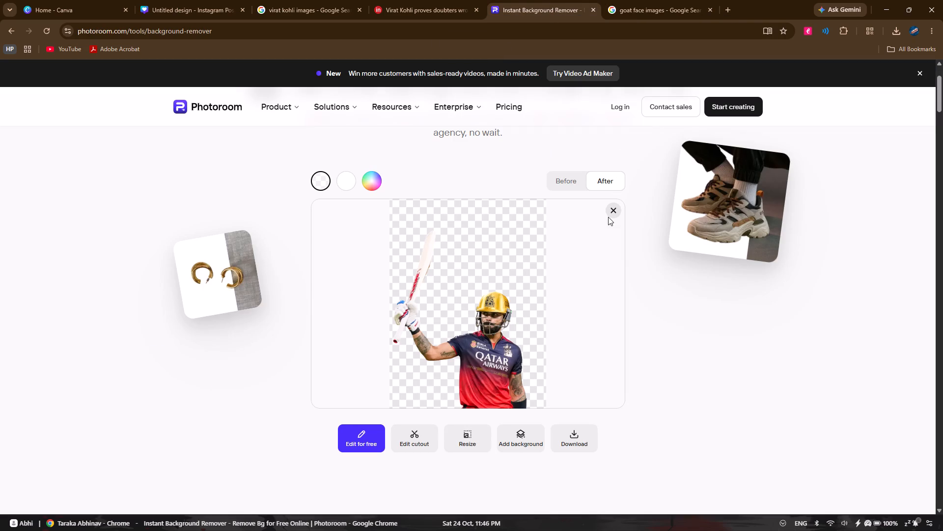
{"action": "left_click", "coordinate": [612, 201]}
{"action": "left_click", "coordinate": [614, 206]}
{"action": "key", "text": "ctrl+v"}
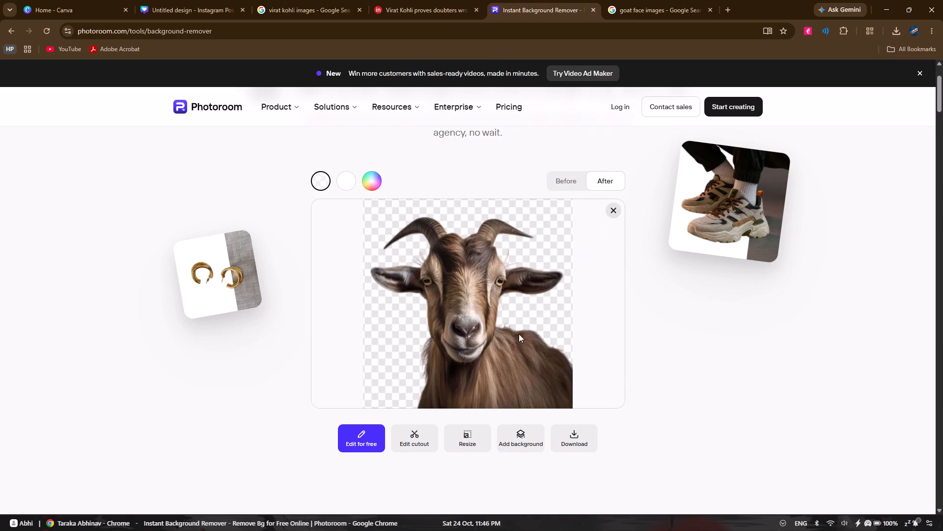
{"action": "left_click", "coordinate": [575, 436]}
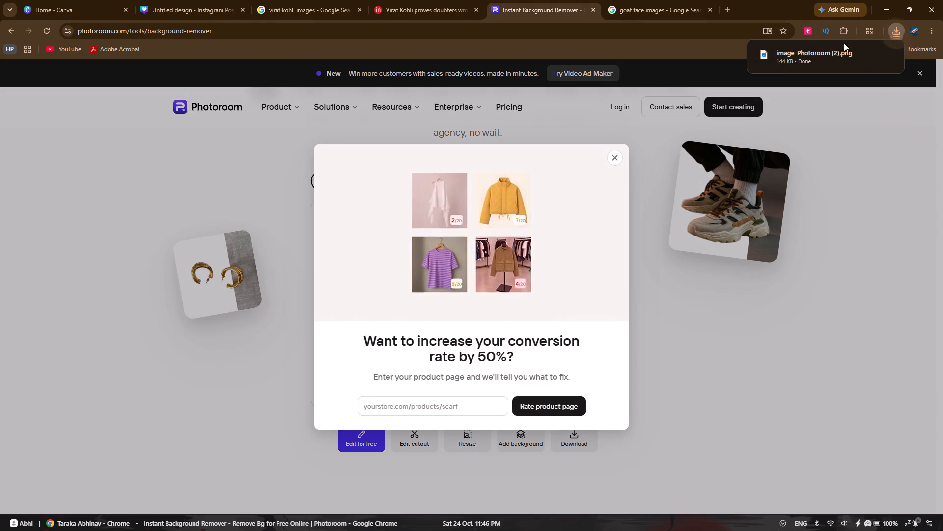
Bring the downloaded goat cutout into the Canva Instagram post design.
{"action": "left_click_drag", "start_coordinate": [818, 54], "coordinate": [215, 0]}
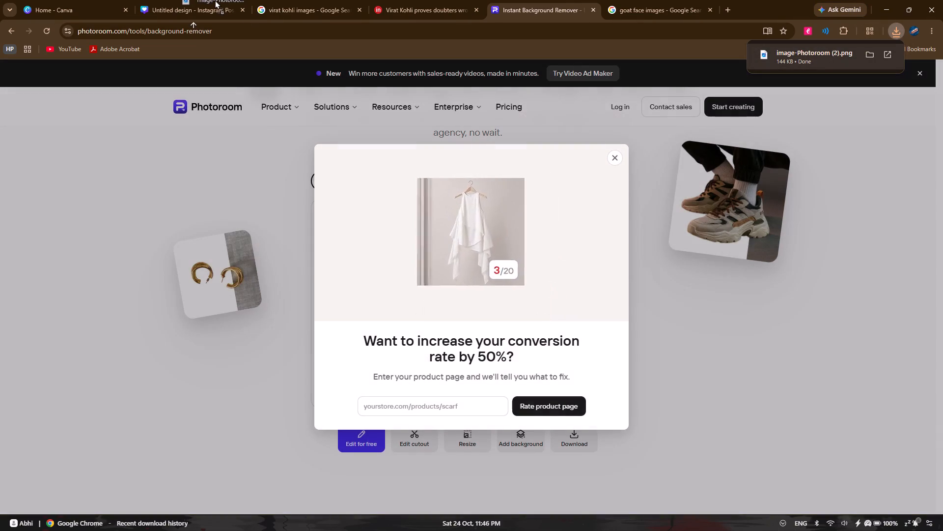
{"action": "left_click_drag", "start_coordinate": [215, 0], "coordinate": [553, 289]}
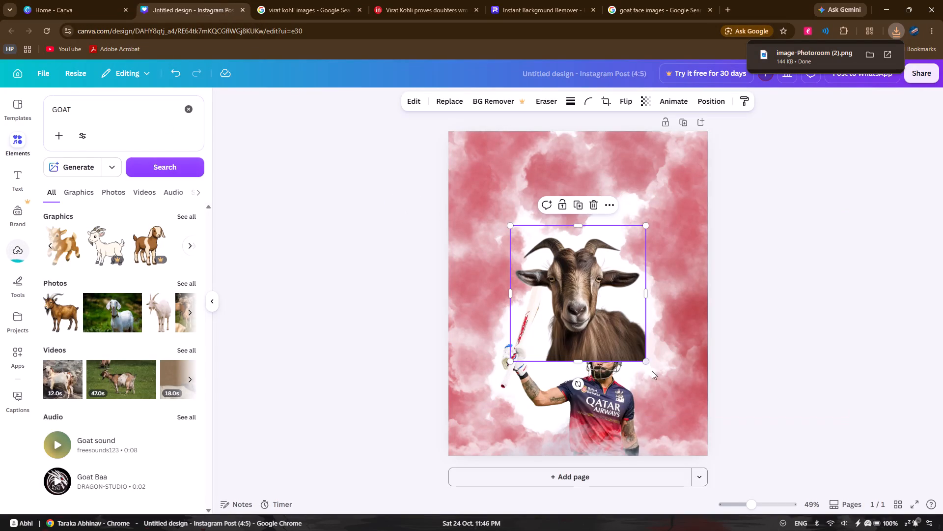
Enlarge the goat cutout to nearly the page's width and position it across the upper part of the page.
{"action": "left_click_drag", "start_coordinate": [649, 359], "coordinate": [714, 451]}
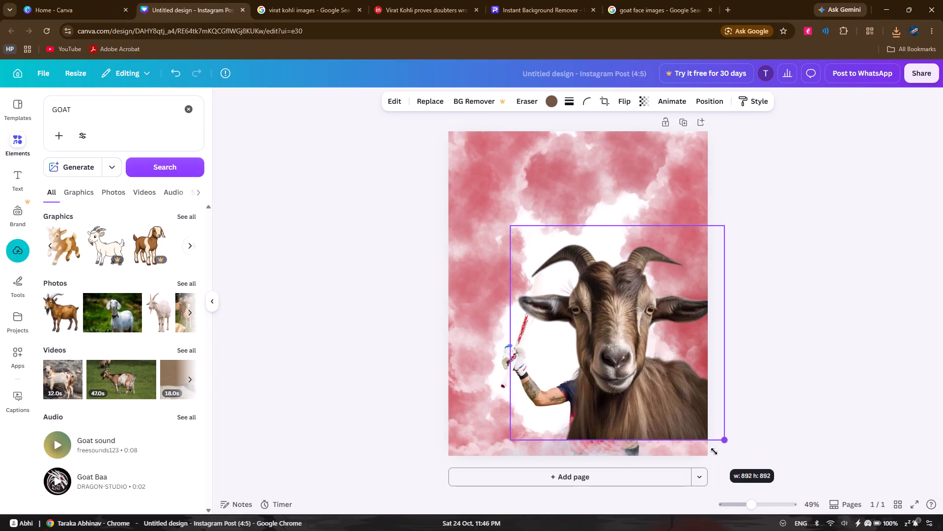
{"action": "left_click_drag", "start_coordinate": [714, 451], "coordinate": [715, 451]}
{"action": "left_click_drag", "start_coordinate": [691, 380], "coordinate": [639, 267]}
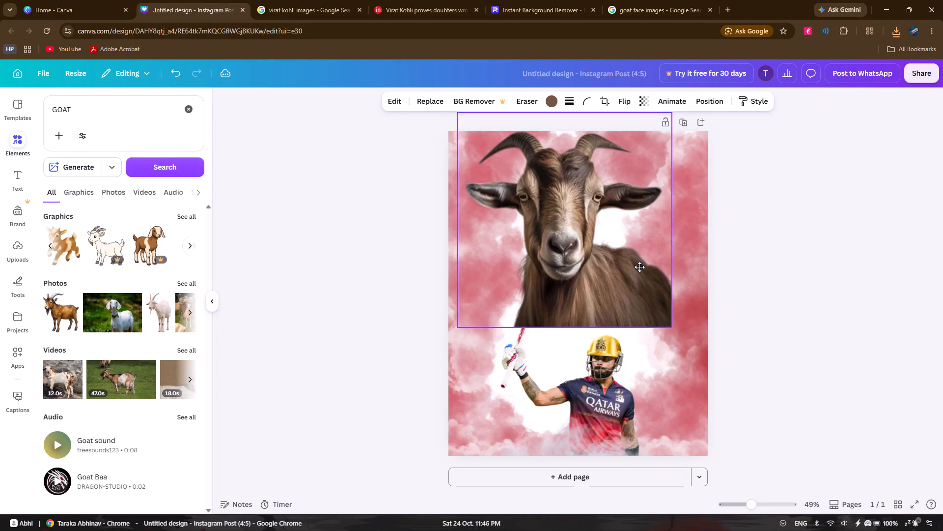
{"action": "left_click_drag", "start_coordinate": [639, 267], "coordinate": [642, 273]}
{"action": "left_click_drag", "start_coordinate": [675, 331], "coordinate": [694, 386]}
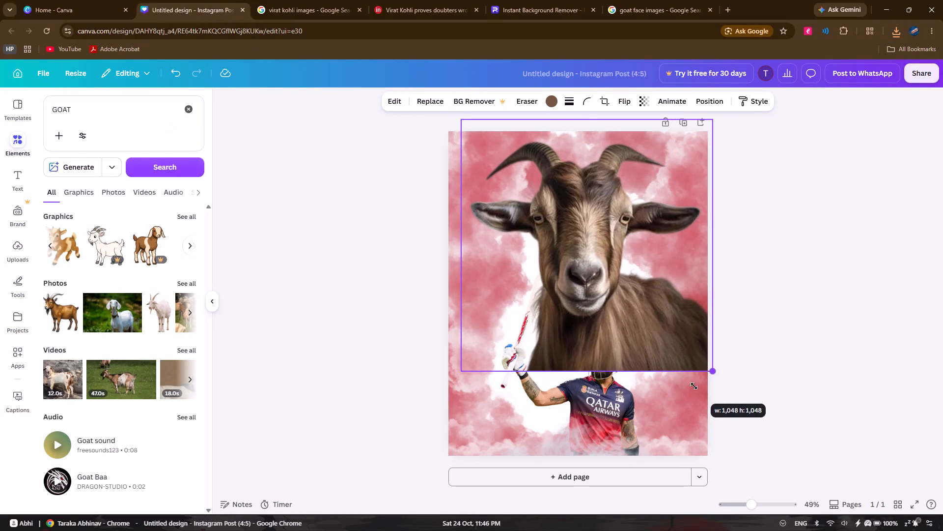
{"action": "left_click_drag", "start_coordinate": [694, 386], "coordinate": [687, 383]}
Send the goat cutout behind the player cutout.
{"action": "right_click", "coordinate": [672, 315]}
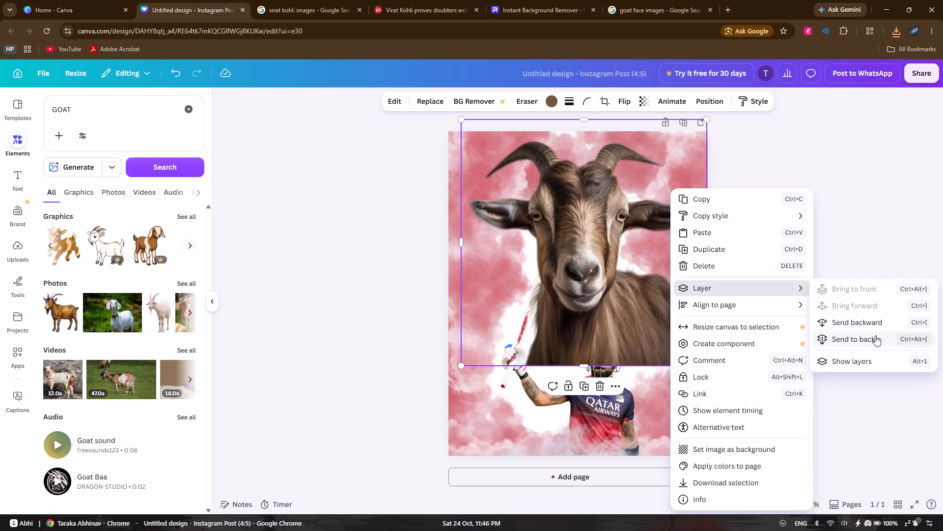
Layer the goat cutout directly behind the player cutout and in front of the smoke background.
{"action": "left_click", "coordinate": [875, 335]}
{"action": "left_click", "coordinate": [728, 283]}
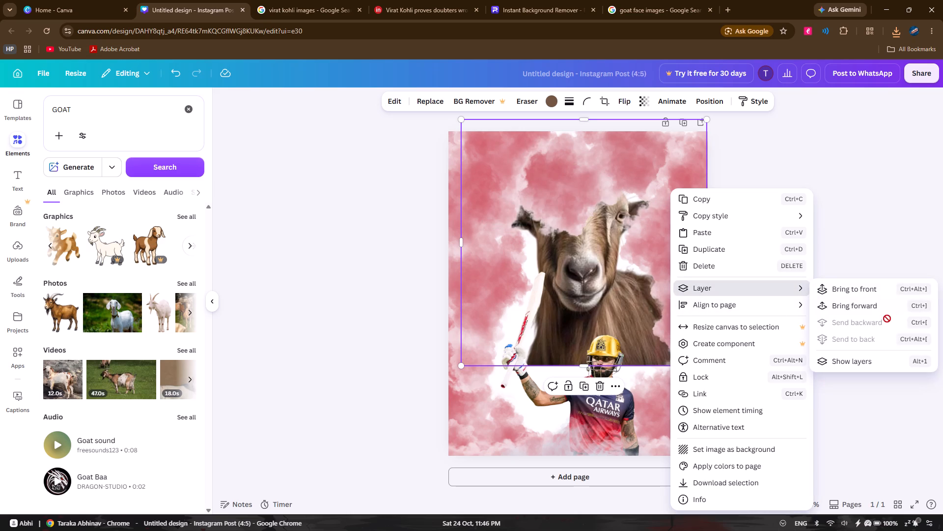
{"action": "left_click", "coordinate": [874, 305]}
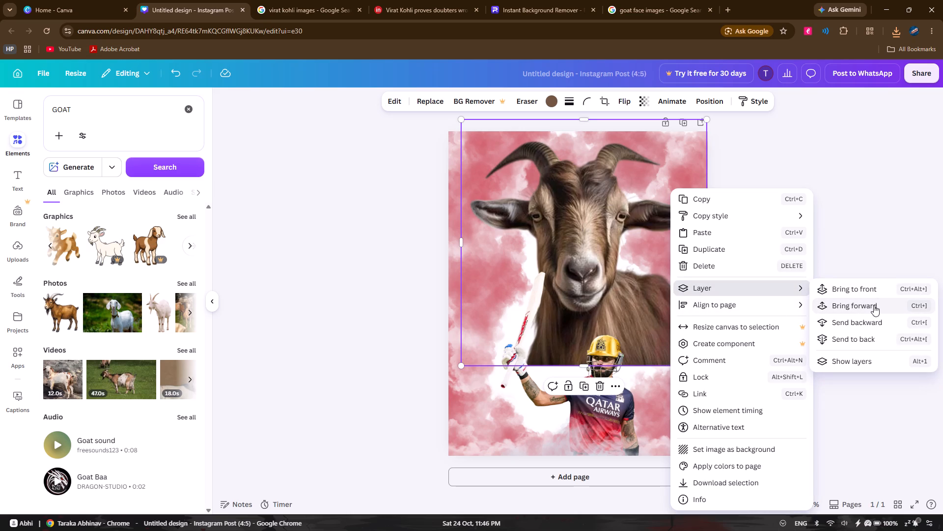
{"action": "left_click", "coordinate": [874, 305]}
{"action": "left_click", "coordinate": [871, 318]}
{"action": "left_click", "coordinate": [554, 281]}
Reposition the goat cutout near the page's horizontal centre, with its horns just below the top edge and its face above the player's helmet.
{"action": "left_click_drag", "start_coordinate": [618, 271], "coordinate": [611, 294]}
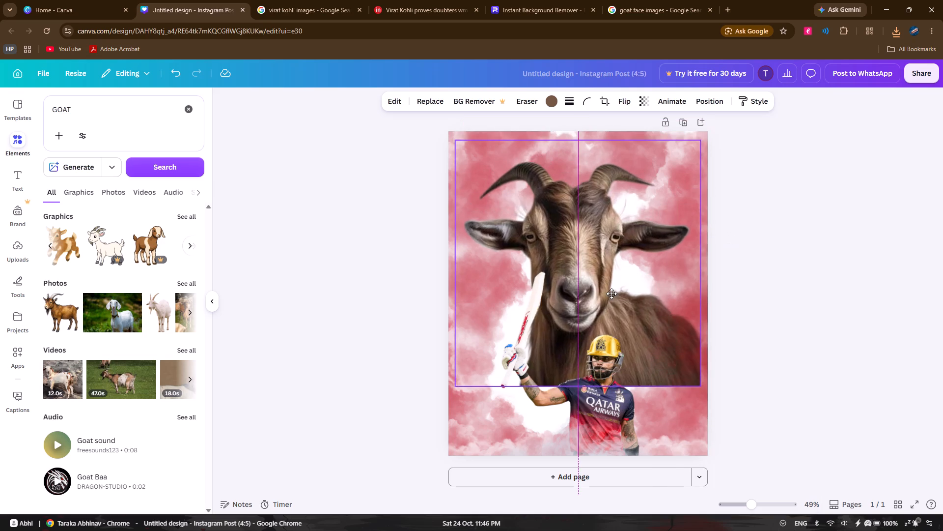
{"action": "left_click_drag", "start_coordinate": [611, 294], "coordinate": [606, 361]}
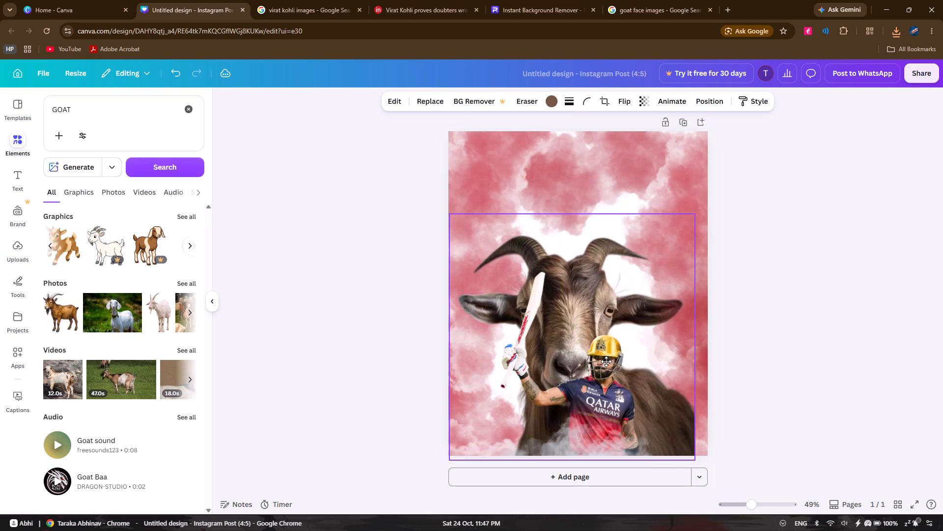
{"action": "left_click_drag", "start_coordinate": [606, 361], "coordinate": [610, 361]}
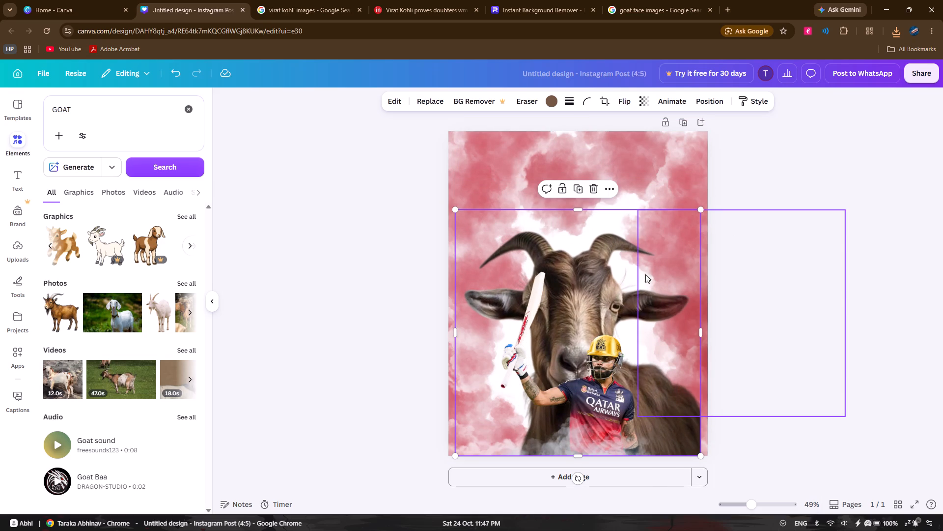
{"action": "left_click_drag", "start_coordinate": [620, 223], "coordinate": [618, 171]}
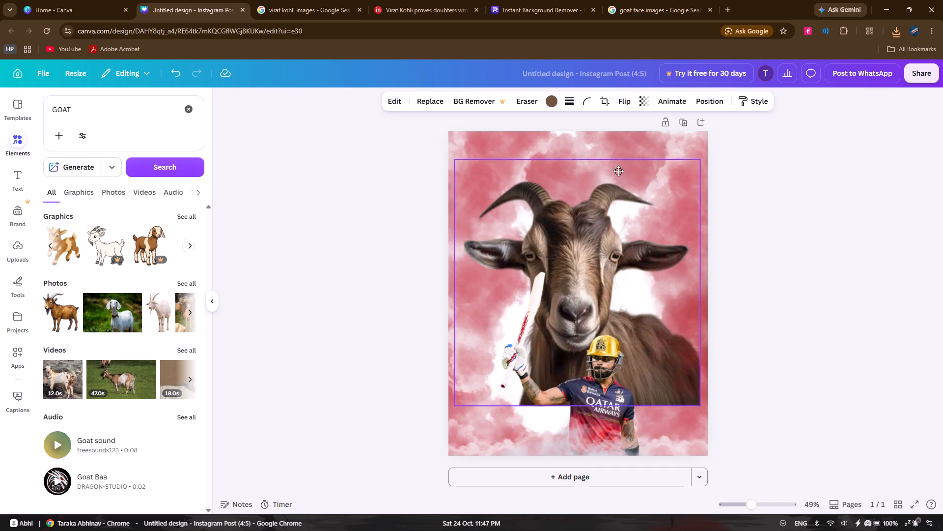
{"action": "left_click_drag", "start_coordinate": [618, 171], "coordinate": [616, 153]}
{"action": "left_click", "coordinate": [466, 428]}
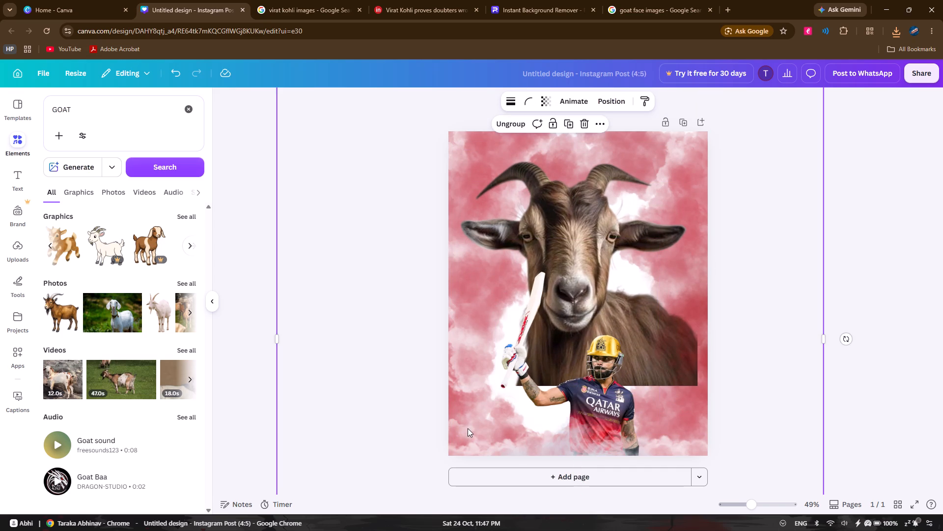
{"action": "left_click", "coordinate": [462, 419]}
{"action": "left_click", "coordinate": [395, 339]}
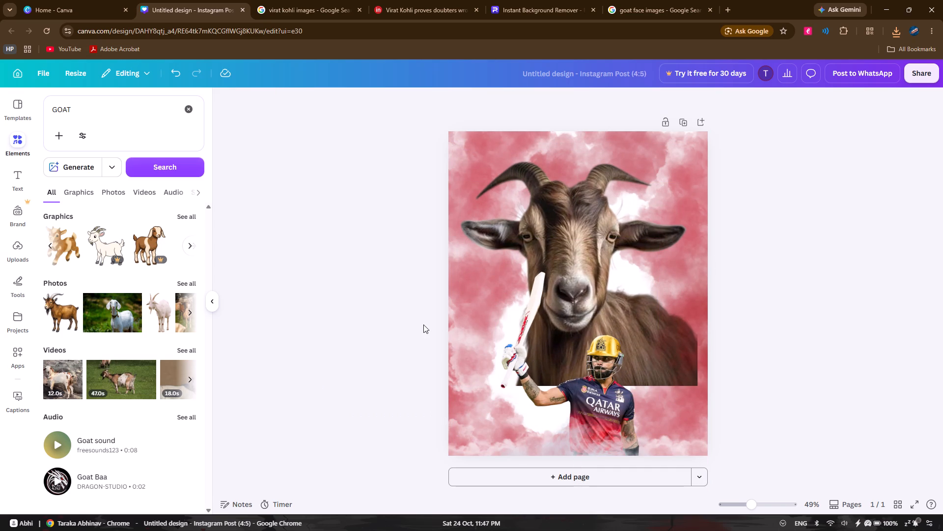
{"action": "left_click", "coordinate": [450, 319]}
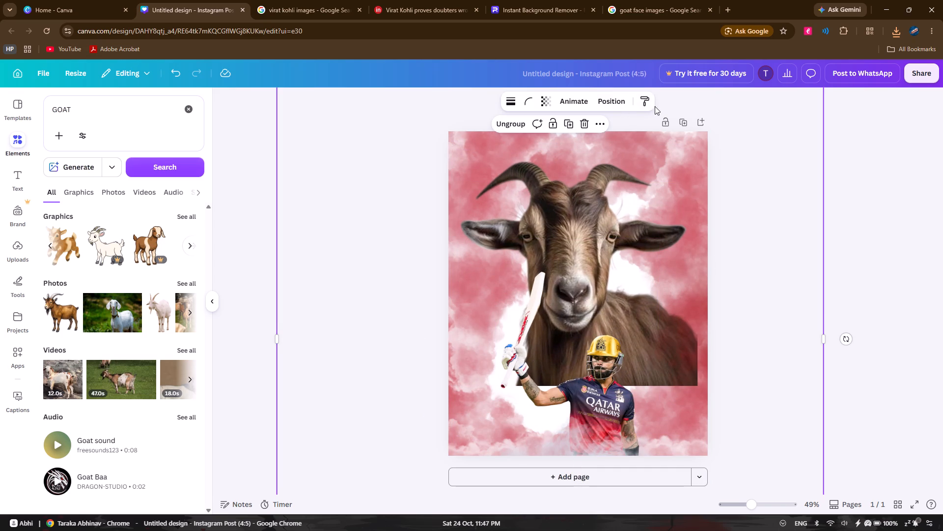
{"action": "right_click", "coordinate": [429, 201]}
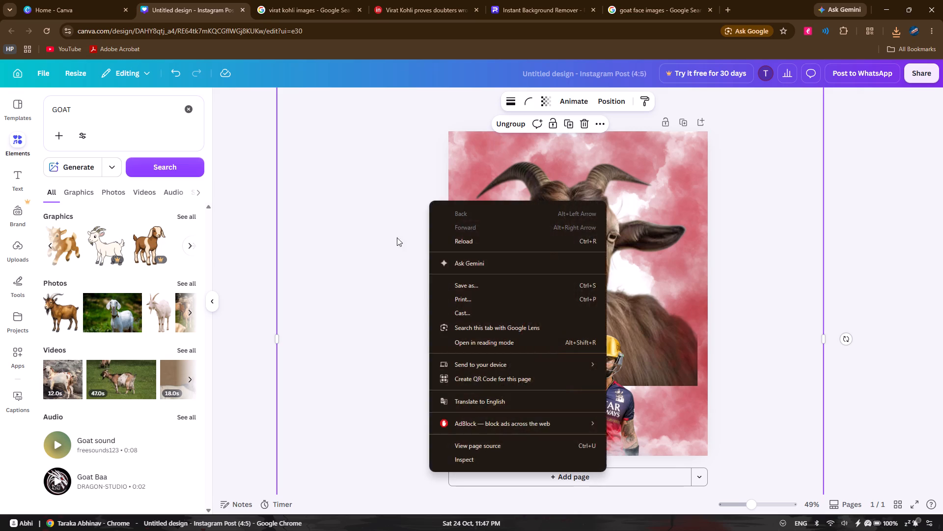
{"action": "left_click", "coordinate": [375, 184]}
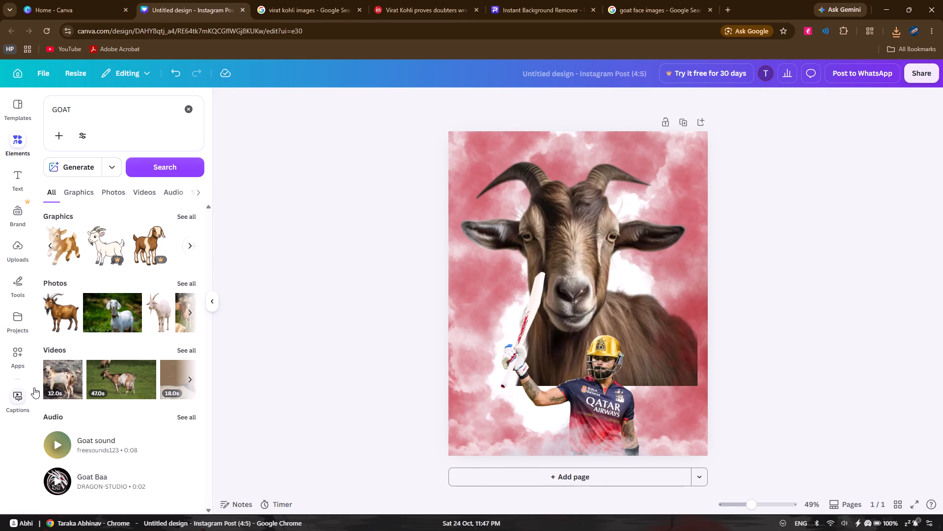
Open the set of drawing and shape tools.
{"action": "left_click", "coordinate": [12, 284]}
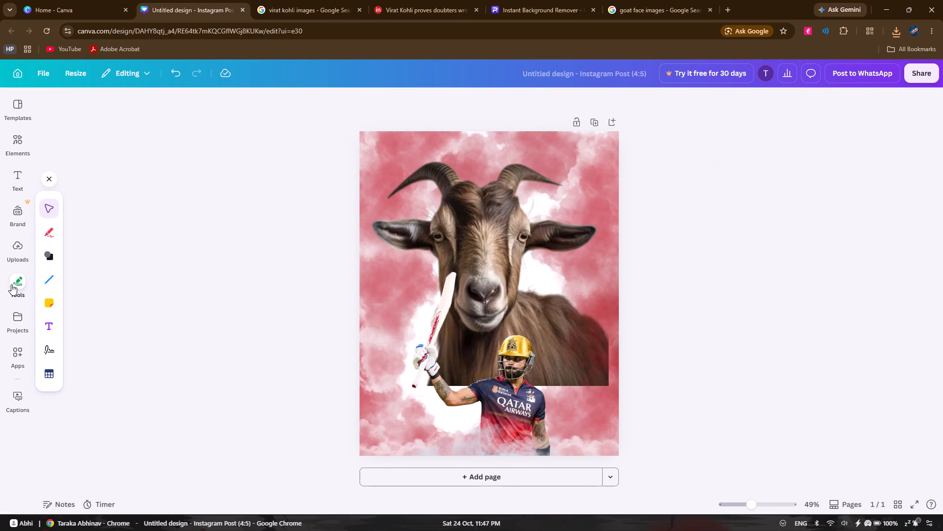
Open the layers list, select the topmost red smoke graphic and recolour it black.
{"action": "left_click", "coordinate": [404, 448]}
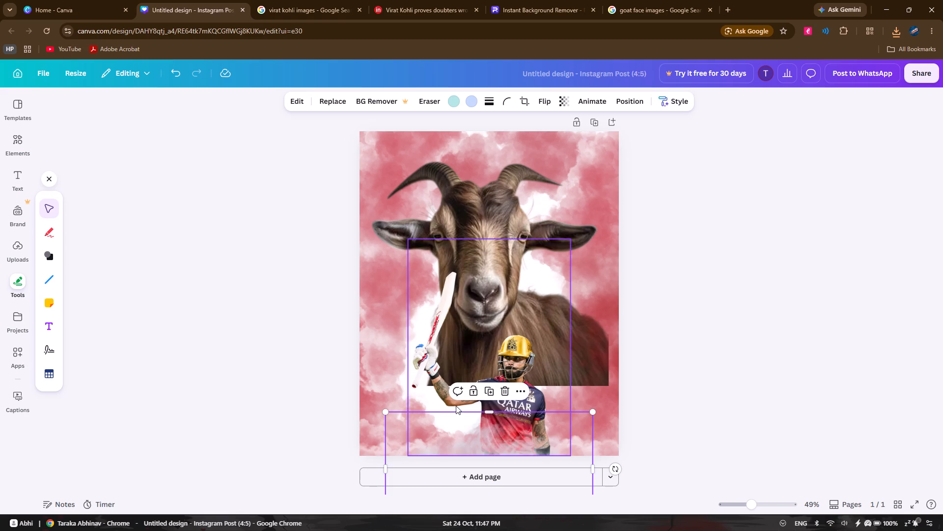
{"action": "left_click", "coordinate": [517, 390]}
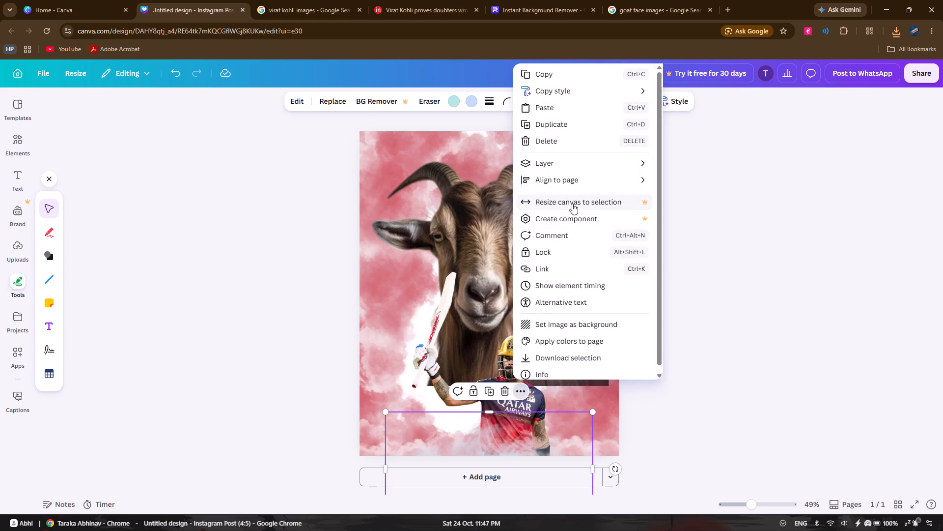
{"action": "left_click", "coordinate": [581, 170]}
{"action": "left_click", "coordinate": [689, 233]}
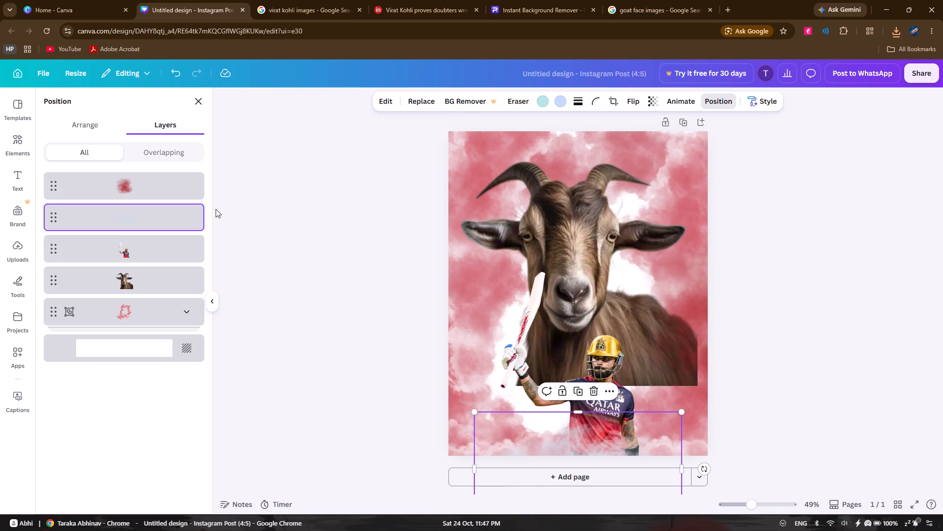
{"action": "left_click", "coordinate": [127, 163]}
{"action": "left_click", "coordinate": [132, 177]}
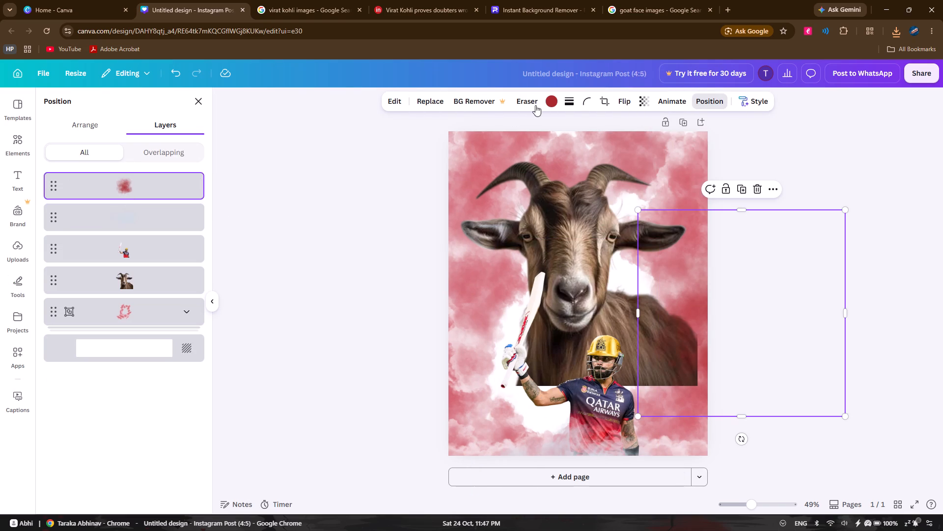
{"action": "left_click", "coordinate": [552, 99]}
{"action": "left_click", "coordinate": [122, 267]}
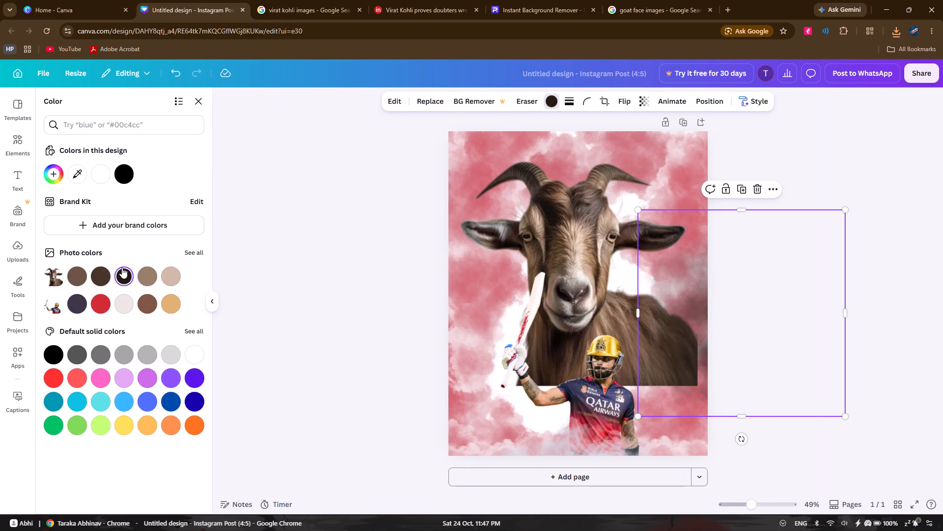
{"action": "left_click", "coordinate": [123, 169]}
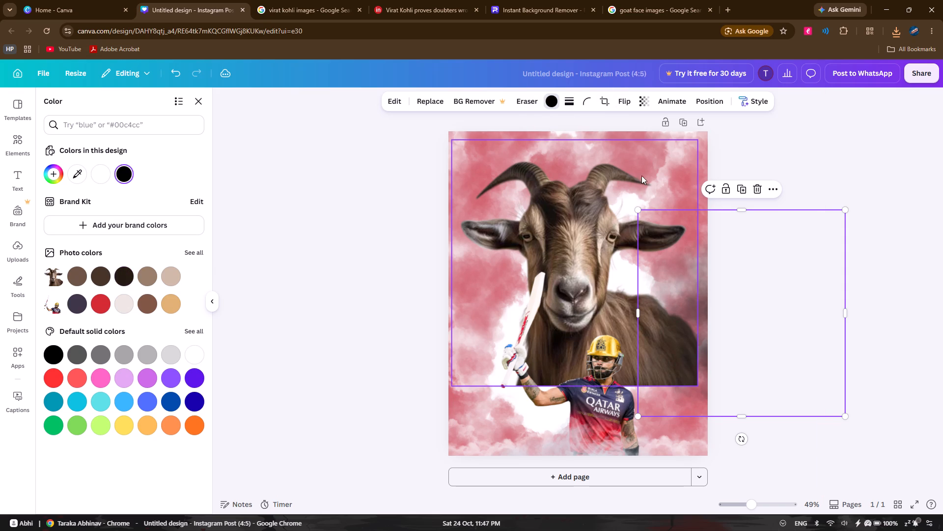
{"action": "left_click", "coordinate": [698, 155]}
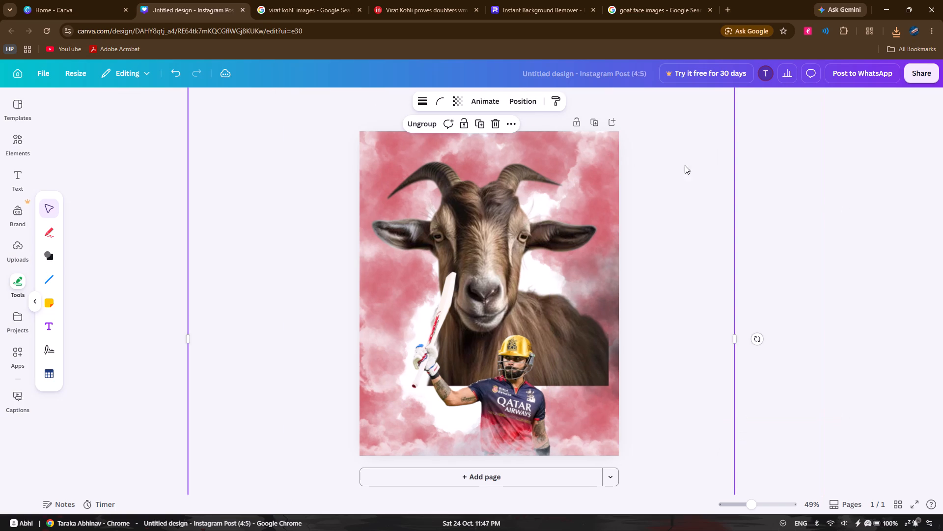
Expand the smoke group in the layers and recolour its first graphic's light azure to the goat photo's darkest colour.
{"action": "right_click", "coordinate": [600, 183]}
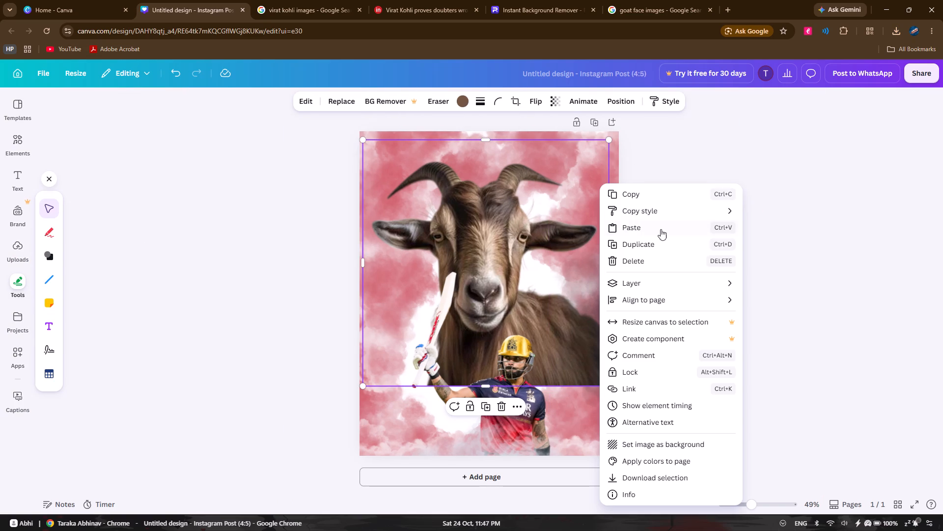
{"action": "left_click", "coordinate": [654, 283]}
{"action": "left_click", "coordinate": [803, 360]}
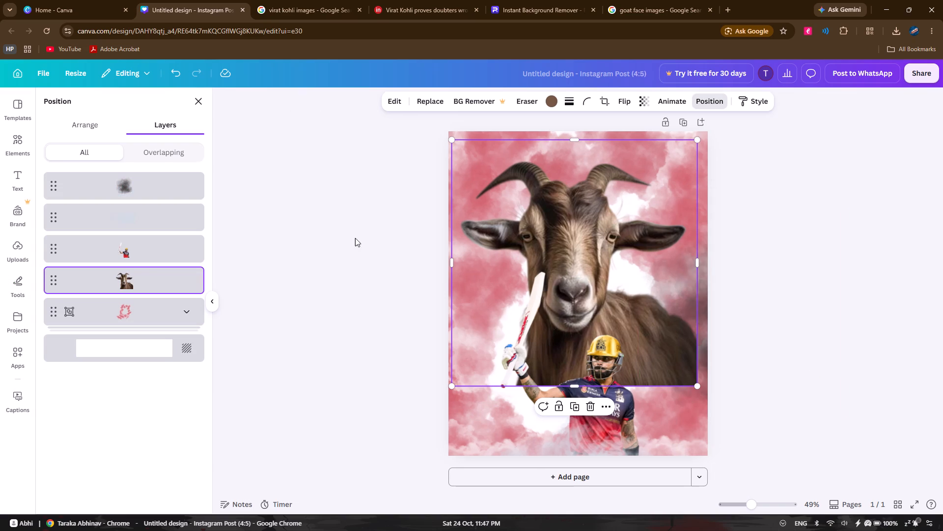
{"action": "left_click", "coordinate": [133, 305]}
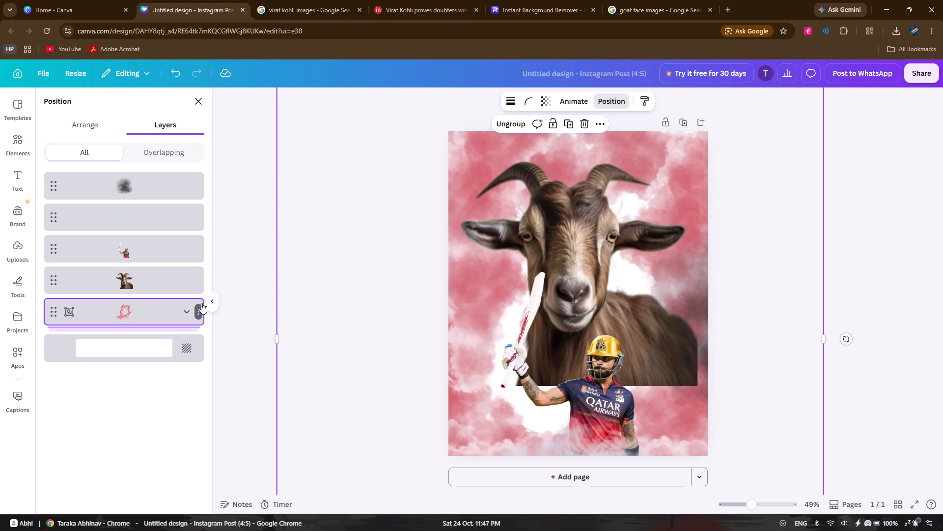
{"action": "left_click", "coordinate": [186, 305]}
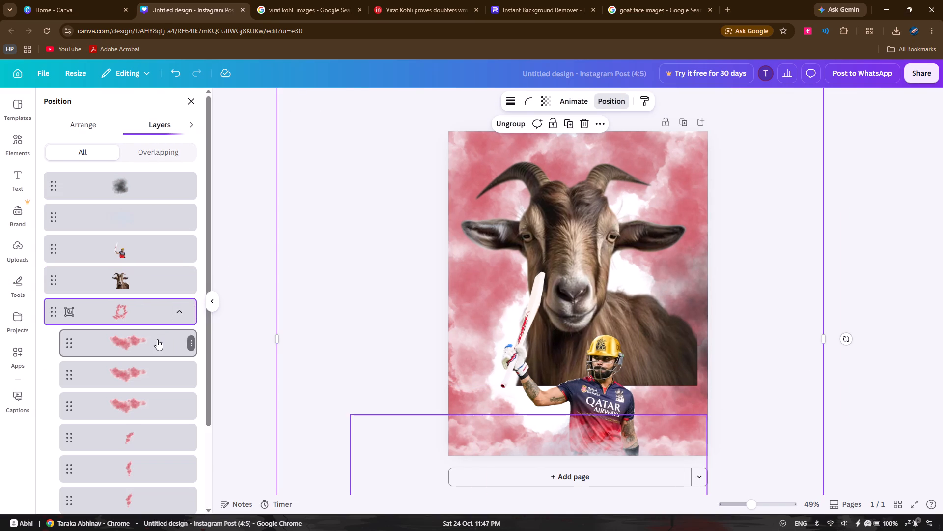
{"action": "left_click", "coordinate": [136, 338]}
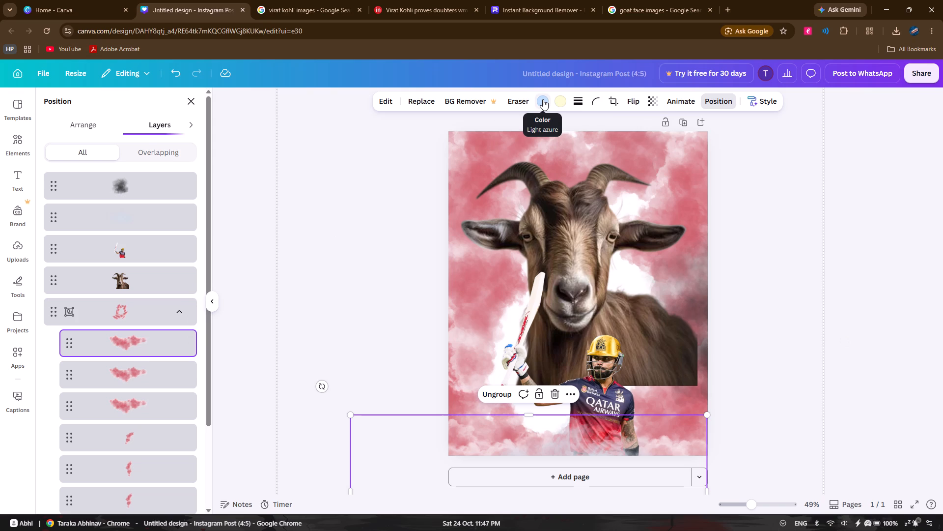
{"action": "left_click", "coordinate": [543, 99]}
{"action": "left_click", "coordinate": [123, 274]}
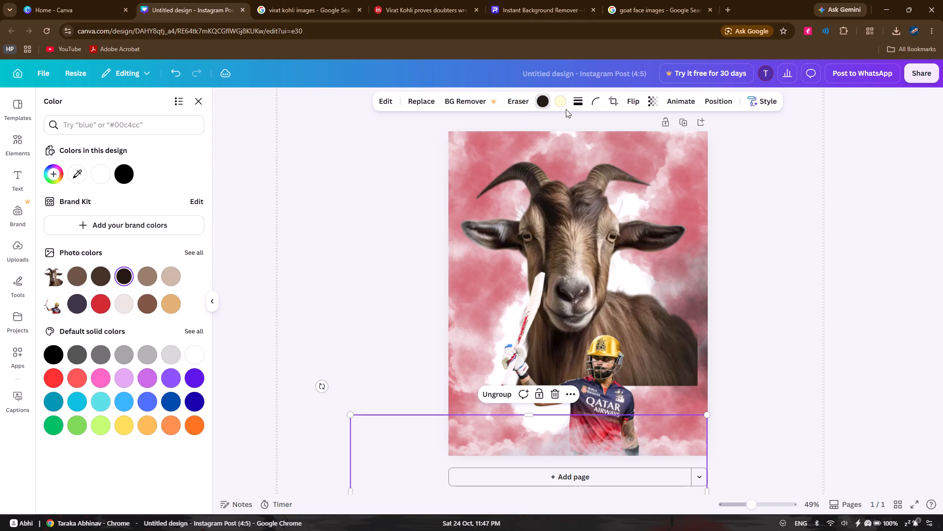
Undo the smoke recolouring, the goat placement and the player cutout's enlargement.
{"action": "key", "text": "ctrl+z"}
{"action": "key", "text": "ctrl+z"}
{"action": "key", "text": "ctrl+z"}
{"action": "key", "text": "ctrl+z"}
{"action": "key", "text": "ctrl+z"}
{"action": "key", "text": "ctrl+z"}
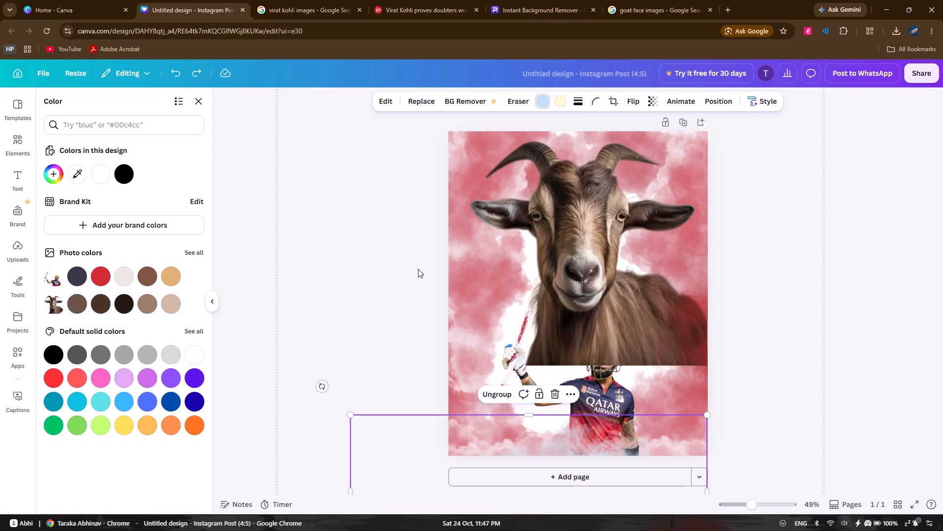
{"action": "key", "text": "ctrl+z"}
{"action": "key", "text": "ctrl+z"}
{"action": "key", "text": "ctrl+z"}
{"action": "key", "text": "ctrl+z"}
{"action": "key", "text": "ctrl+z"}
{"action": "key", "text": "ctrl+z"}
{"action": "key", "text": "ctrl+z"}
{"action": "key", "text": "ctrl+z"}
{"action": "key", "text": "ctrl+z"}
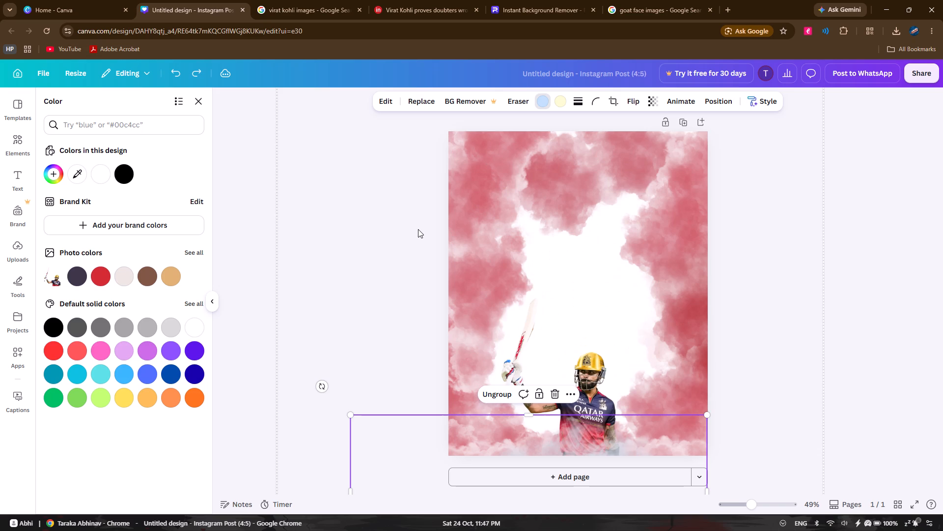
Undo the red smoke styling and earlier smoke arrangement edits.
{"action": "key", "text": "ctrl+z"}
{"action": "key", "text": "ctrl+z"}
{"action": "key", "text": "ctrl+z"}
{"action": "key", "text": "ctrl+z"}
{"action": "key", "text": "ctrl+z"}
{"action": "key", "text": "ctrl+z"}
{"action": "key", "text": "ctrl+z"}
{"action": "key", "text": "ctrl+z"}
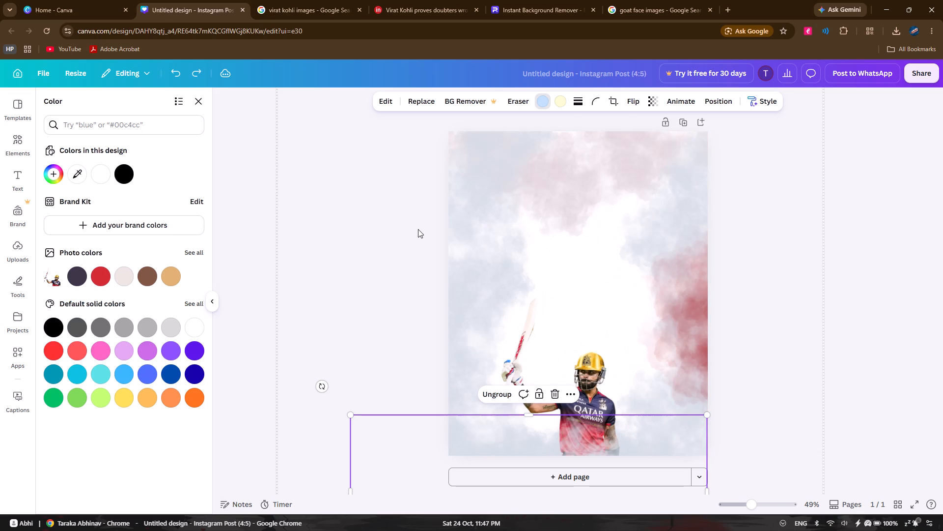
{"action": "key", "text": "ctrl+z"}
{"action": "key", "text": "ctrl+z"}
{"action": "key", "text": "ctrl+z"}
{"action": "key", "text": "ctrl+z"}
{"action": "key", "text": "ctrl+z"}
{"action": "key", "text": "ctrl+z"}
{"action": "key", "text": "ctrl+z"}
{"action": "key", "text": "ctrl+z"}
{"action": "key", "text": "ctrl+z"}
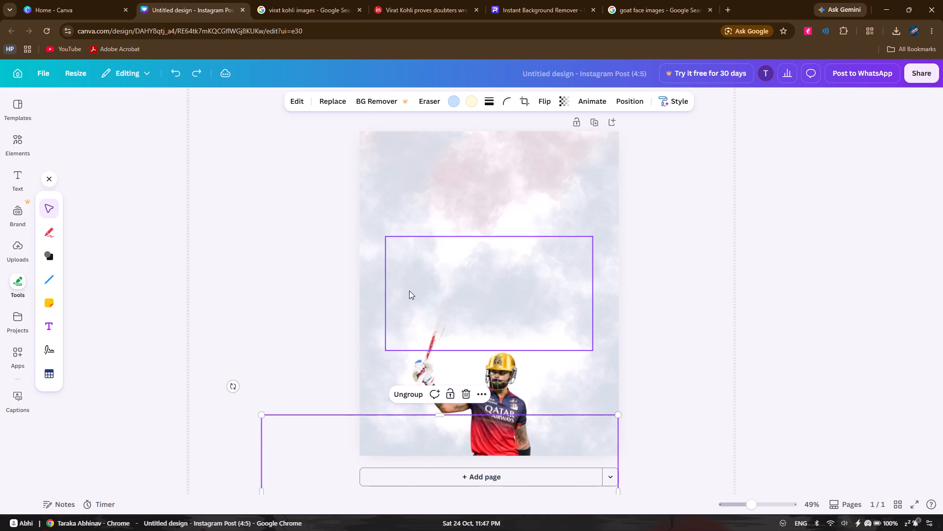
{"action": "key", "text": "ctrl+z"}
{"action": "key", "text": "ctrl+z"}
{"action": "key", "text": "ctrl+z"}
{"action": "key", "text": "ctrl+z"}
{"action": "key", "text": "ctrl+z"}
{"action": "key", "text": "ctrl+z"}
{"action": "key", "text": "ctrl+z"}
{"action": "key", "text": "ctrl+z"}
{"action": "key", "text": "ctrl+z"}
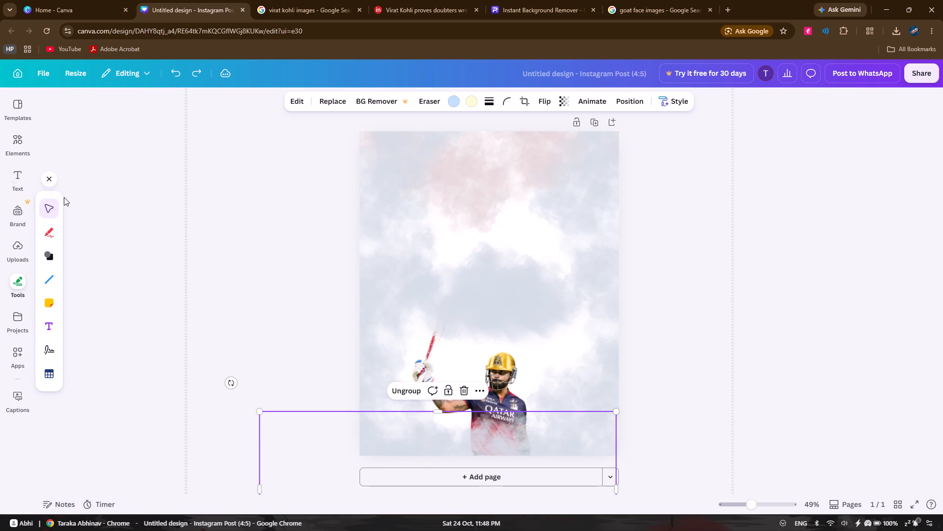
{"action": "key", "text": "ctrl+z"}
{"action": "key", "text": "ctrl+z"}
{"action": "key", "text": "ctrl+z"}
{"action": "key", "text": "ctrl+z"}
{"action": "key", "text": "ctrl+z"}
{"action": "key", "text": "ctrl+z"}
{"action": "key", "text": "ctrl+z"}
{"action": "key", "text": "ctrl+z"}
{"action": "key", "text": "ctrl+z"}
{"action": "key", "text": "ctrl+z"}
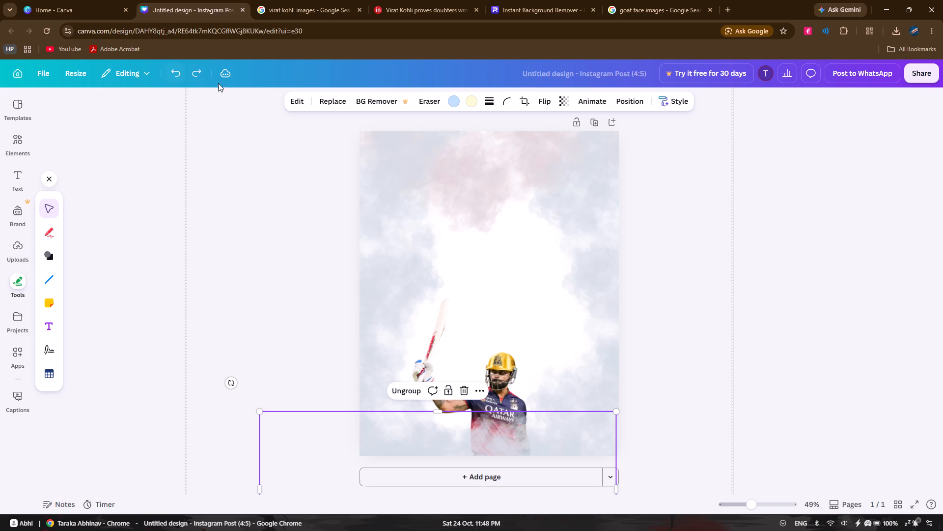
Select everything on the page and delete it to start from a blank page.
{"action": "left_click_drag", "start_coordinate": [281, 155], "coordinate": [692, 472]}
{"action": "key", "text": "Delete"}
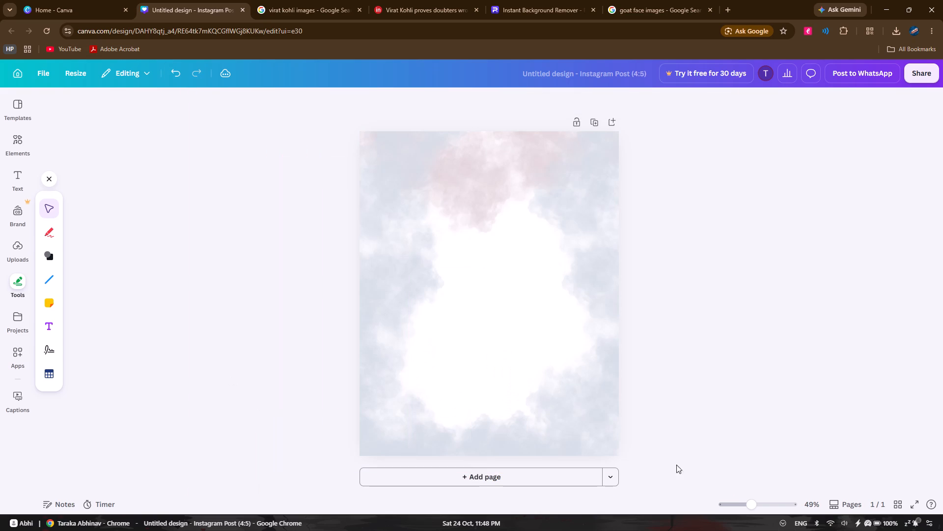
Delete the remaining faded smoke group so the page is completely blank.
{"action": "left_click_drag", "start_coordinate": [314, 159], "coordinate": [446, 242]}
{"action": "key", "text": "Delete"}
{"action": "key", "text": "Delete"}
{"action": "key", "text": "Delete"}
{"action": "key", "text": "Delete"}
{"action": "left_click", "coordinate": [598, 255]}
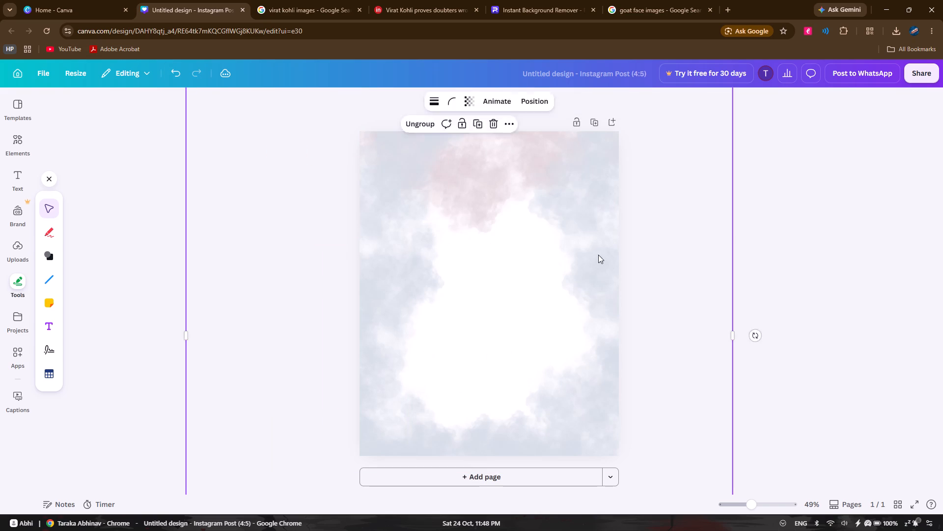
{"action": "key", "text": "Delete"}
{"action": "key", "text": "Delete"}
{"action": "key", "text": "Delete"}
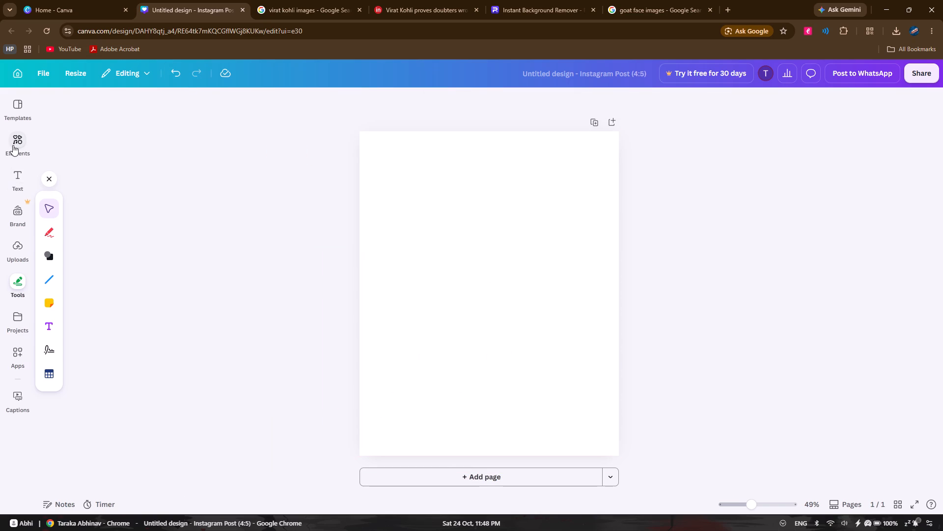
Open the elements library and clear the previous GOAT search.
{"action": "left_click", "coordinate": [13, 145]}
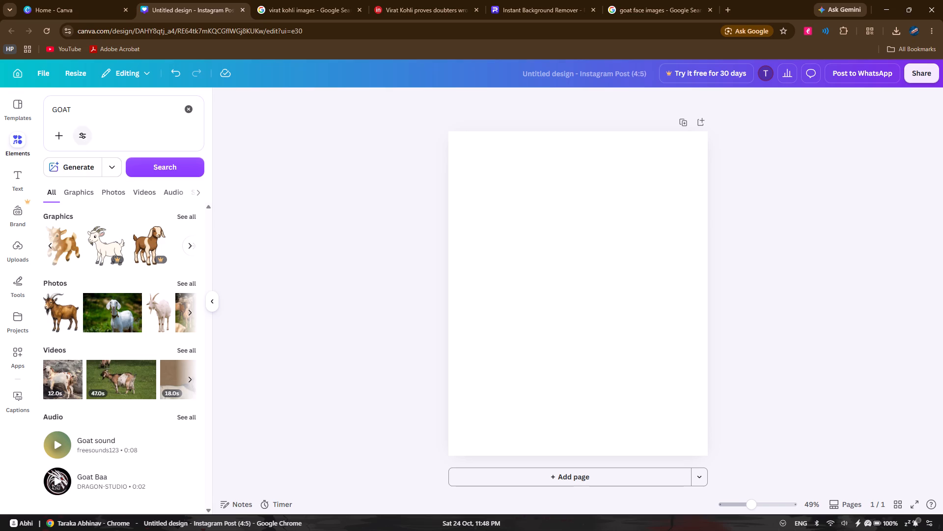
{"action": "double_click", "coordinate": [83, 117]}
{"action": "double_click", "coordinate": [72, 125]}
{"action": "left_click_drag", "start_coordinate": [72, 125], "coordinate": [57, 101]}
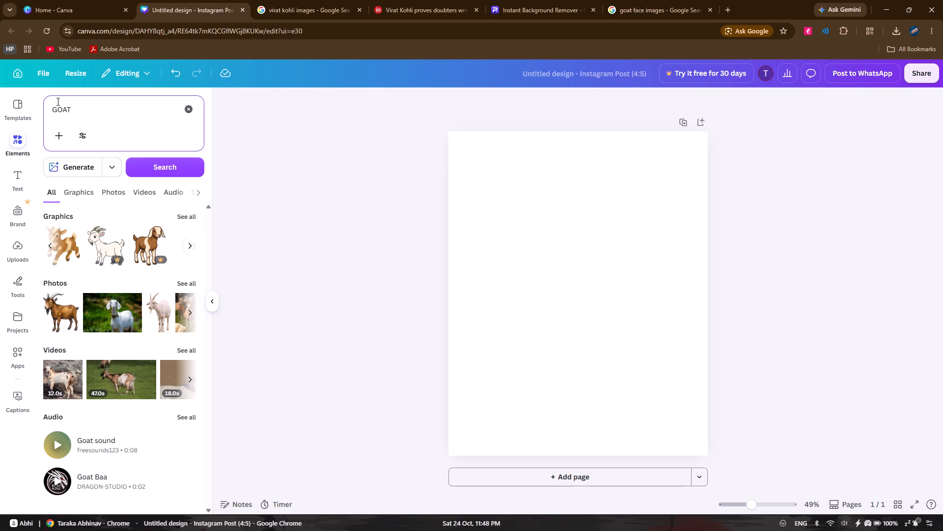
{"action": "triple_click", "coordinate": [57, 101]}
{"action": "left_click", "coordinate": [57, 101]}
{"action": "left_click_drag", "start_coordinate": [57, 101], "coordinate": [72, 116]}
{"action": "left_click", "coordinate": [72, 116]}
{"action": "key", "text": "BackSpace"}
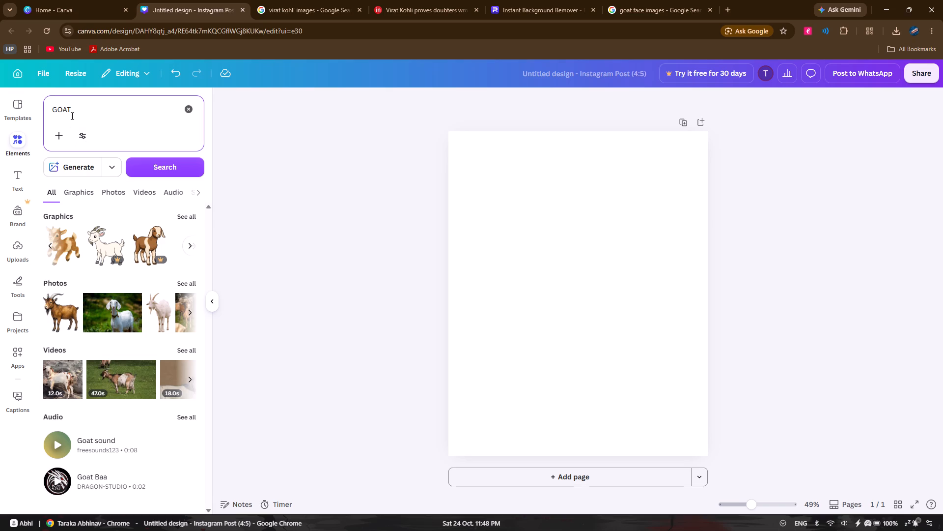
{"action": "left_click", "coordinate": [72, 116]}
{"action": "left_click", "coordinate": [72, 116]}
{"action": "left_click", "coordinate": [191, 105]}
{"action": "left_click", "coordinate": [184, 197]}
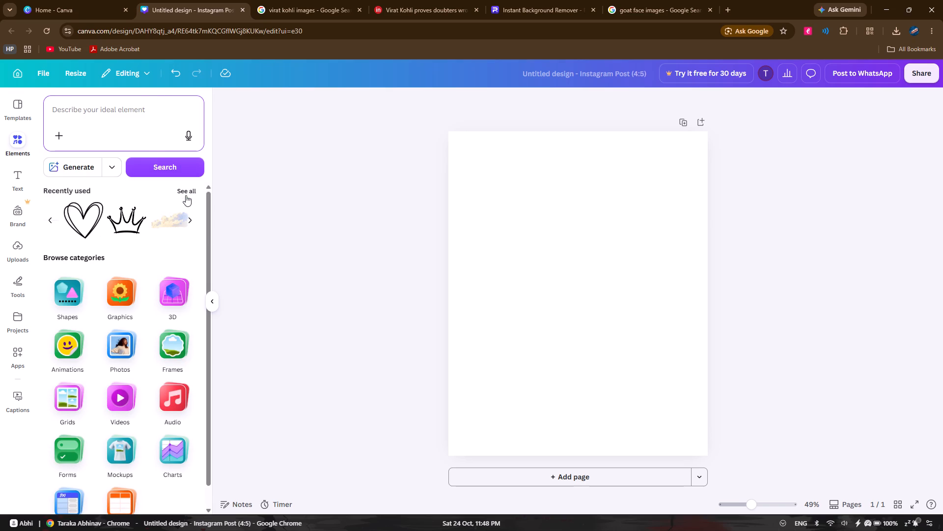
Search the elements library for "Shadow".
{"action": "left_click", "coordinate": [140, 128]}
{"action": "left_click", "coordinate": [135, 97]}
{"action": "left_click", "coordinate": [134, 104]}
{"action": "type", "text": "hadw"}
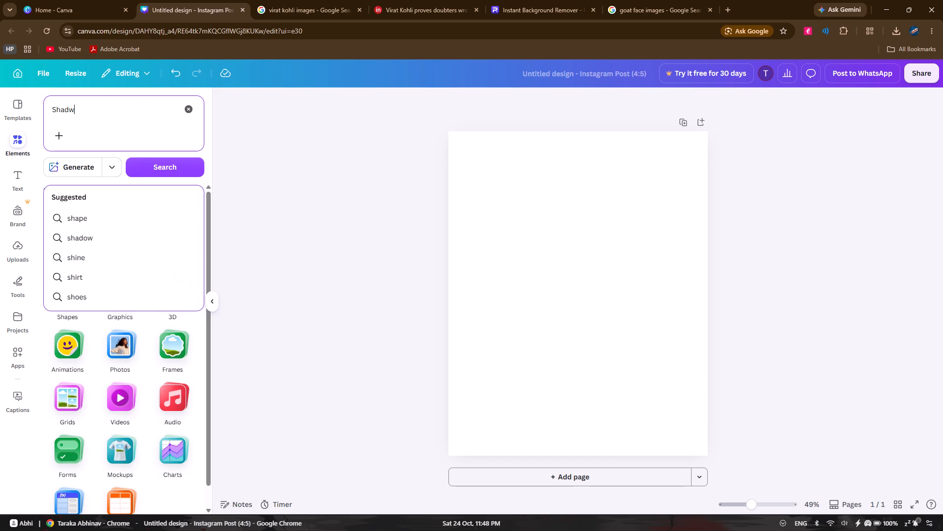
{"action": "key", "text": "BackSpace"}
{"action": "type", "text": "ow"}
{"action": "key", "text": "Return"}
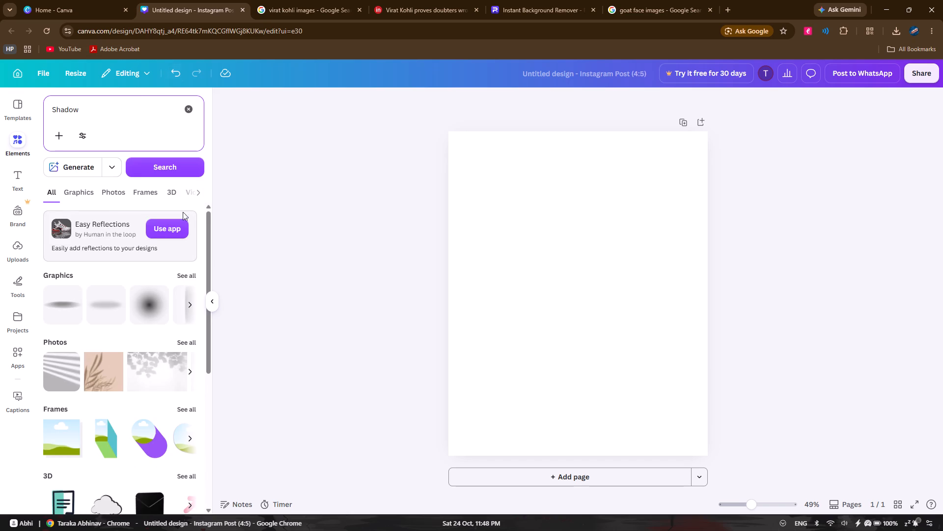
Place the tall, soft-edged vertical grey shadow graphic on the left half of the page and tilt it slightly counterclockwise.
{"action": "left_click", "coordinate": [189, 302]}
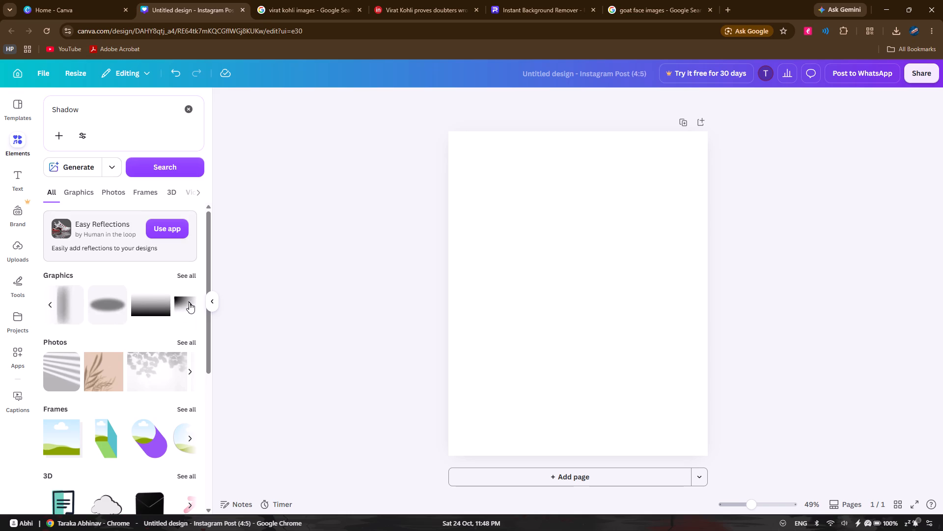
{"action": "left_click", "coordinate": [68, 305]}
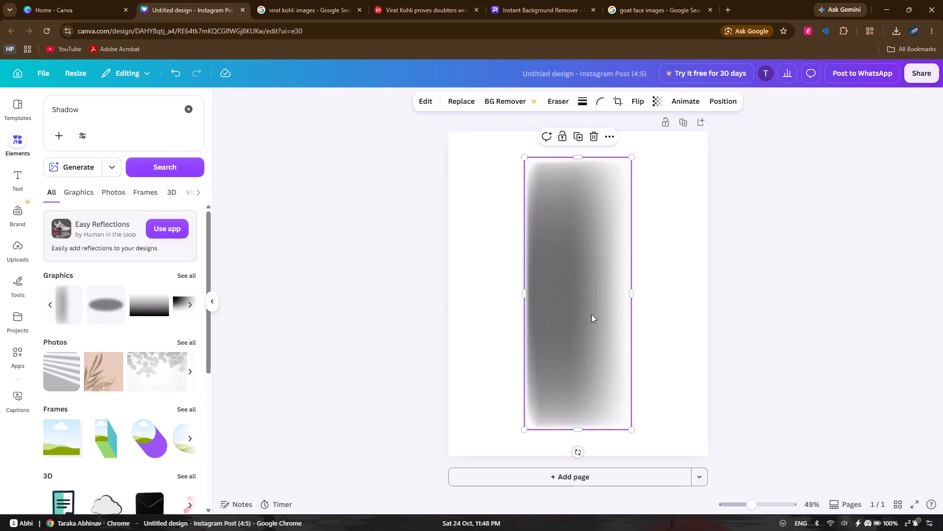
{"action": "left_click_drag", "start_coordinate": [591, 315], "coordinate": [546, 351]}
{"action": "left_click_drag", "start_coordinate": [535, 338], "coordinate": [534, 296]}
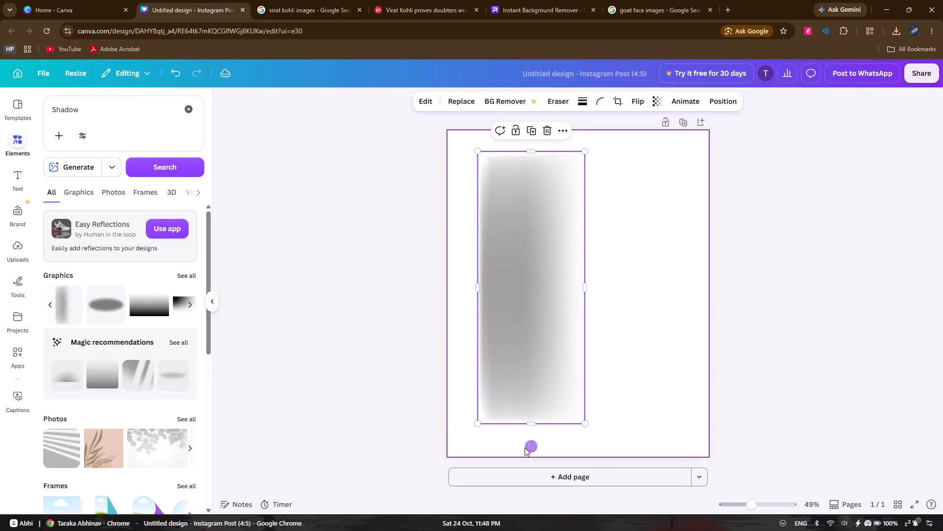
{"action": "left_click_drag", "start_coordinate": [526, 448], "coordinate": [543, 449]}
{"action": "left_click_drag", "start_coordinate": [541, 448], "coordinate": [550, 449]}
{"action": "left_click", "coordinate": [549, 448]}
{"action": "left_click", "coordinate": [542, 360]}
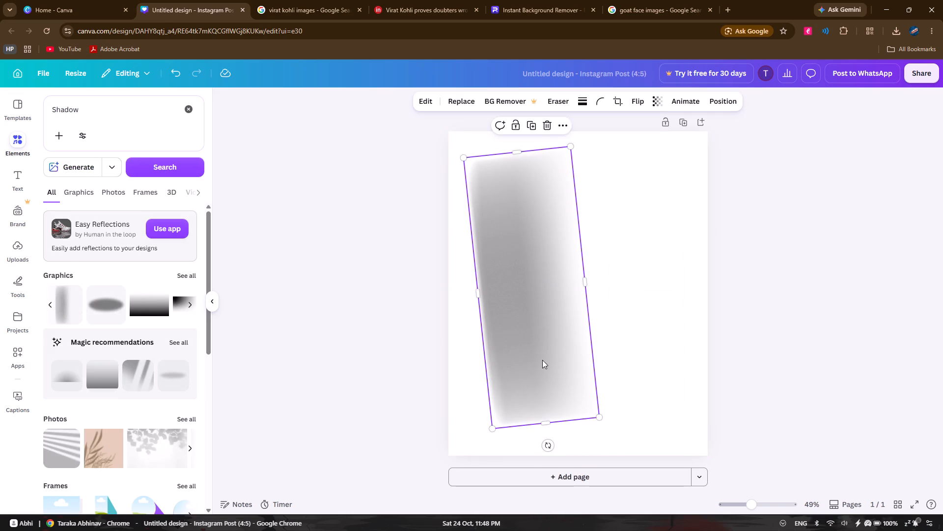
Move the tilted grey shadow graphic to the page's left edge and stretch it upward past the page's top edge.
{"action": "left_click_drag", "start_coordinate": [550, 331], "coordinate": [470, 396]}
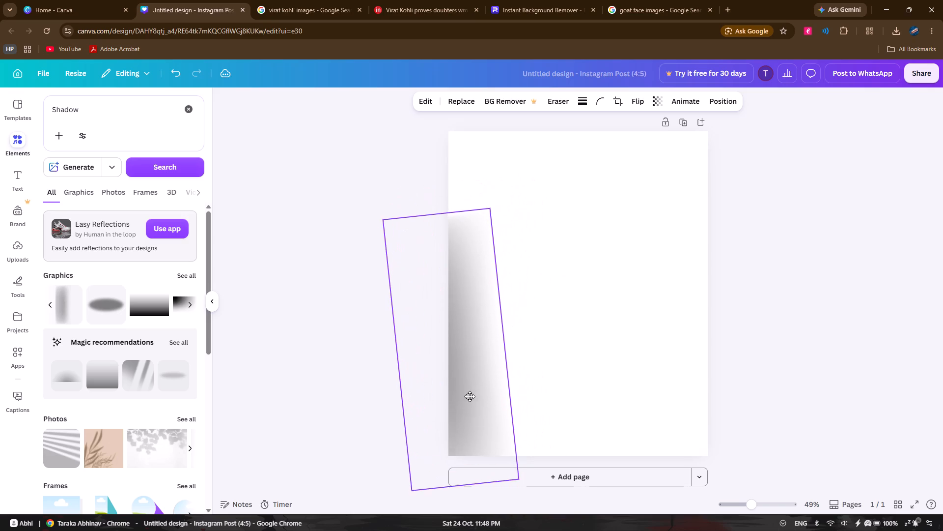
{"action": "left_click_drag", "start_coordinate": [470, 396], "coordinate": [471, 402]}
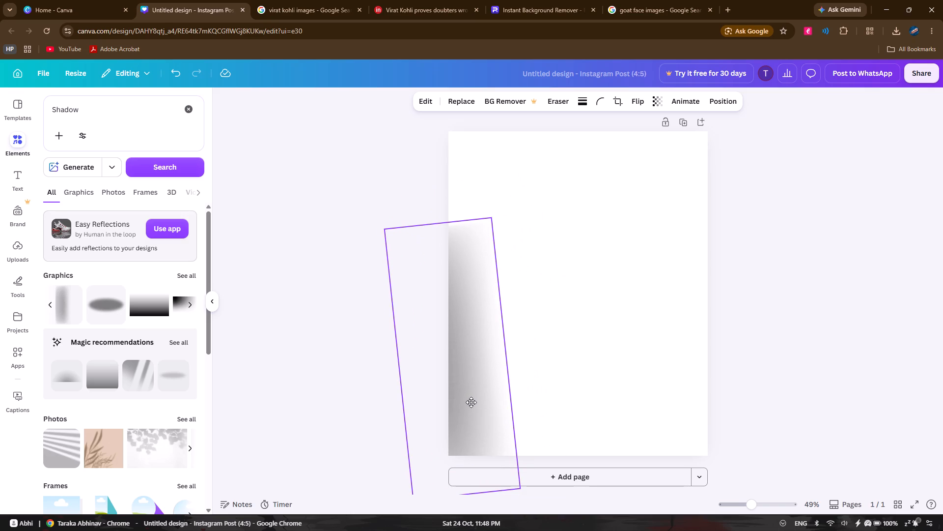
{"action": "left_click_drag", "start_coordinate": [471, 402], "coordinate": [479, 379]}
{"action": "left_click_drag", "start_coordinate": [441, 200], "coordinate": [442, 167]}
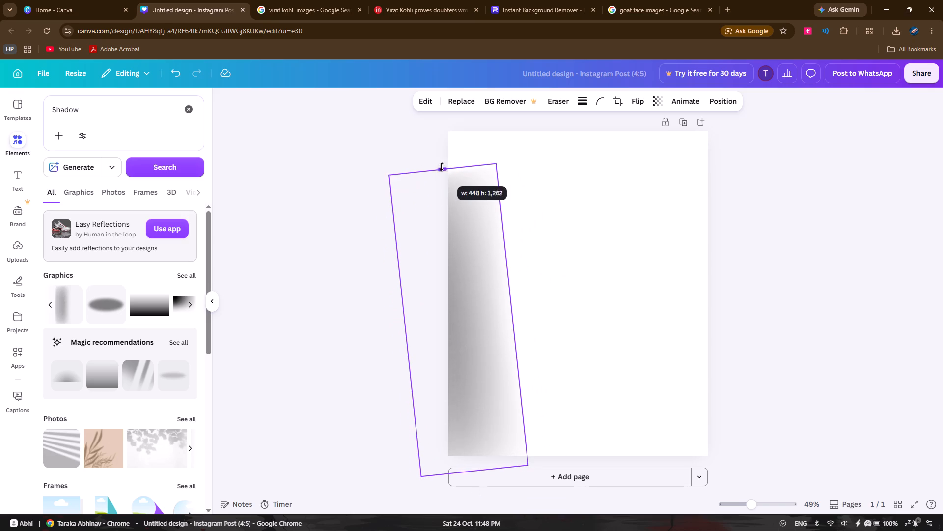
{"action": "left_click_drag", "start_coordinate": [442, 167], "coordinate": [433, 91]}
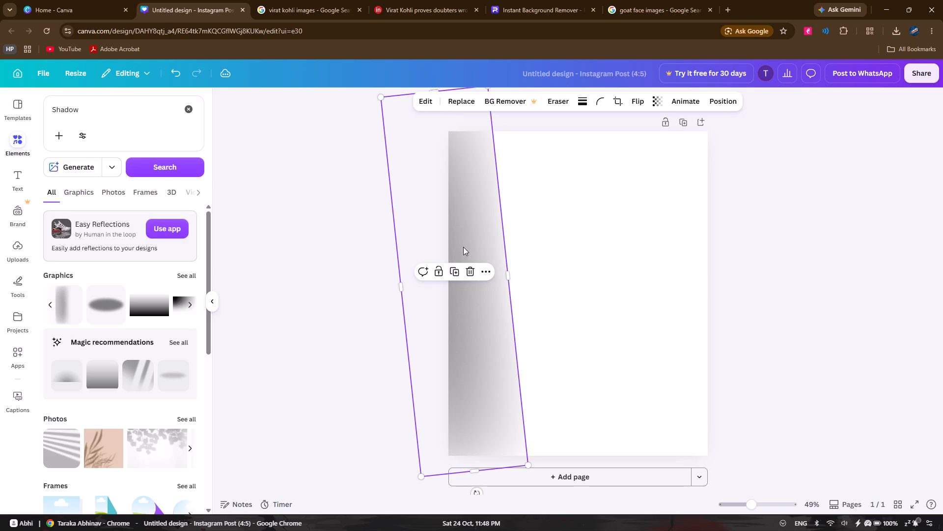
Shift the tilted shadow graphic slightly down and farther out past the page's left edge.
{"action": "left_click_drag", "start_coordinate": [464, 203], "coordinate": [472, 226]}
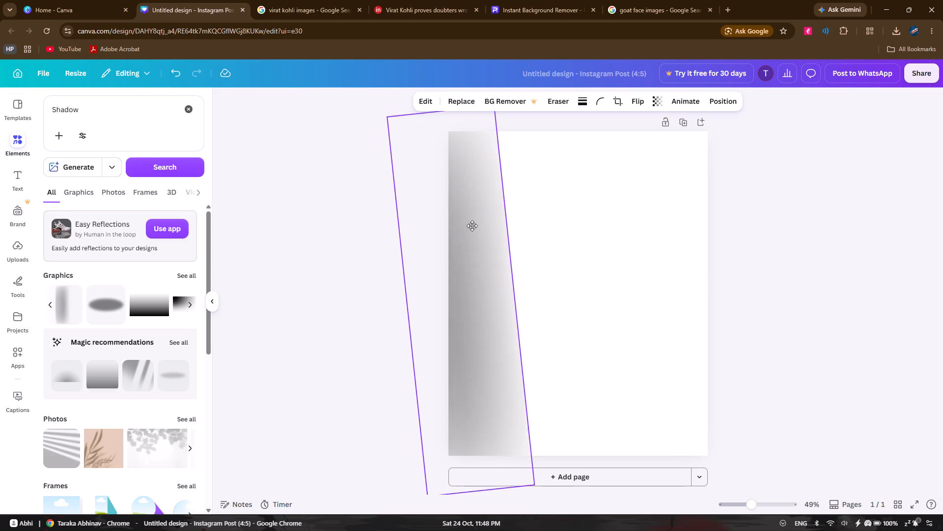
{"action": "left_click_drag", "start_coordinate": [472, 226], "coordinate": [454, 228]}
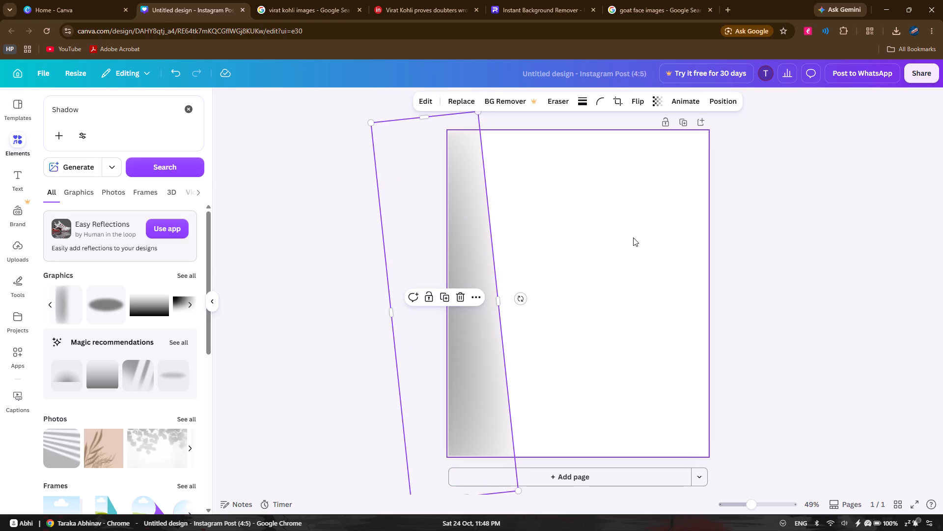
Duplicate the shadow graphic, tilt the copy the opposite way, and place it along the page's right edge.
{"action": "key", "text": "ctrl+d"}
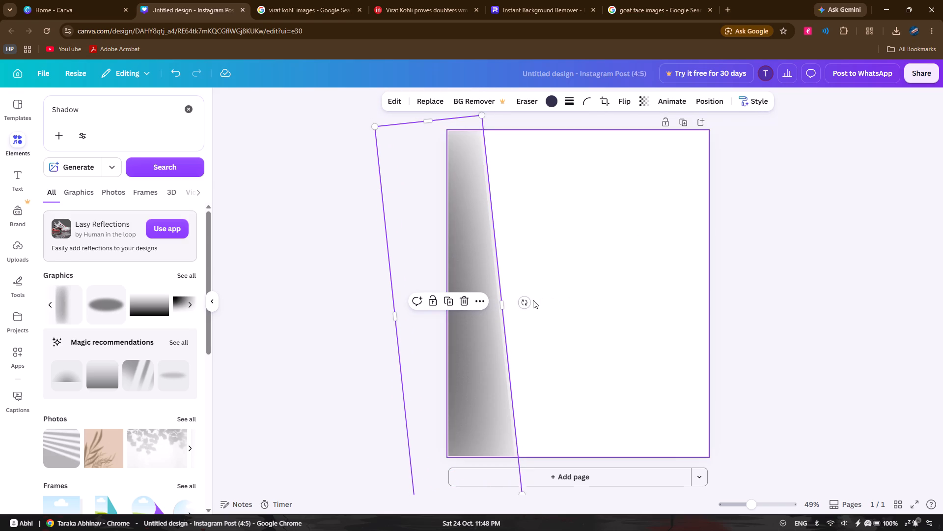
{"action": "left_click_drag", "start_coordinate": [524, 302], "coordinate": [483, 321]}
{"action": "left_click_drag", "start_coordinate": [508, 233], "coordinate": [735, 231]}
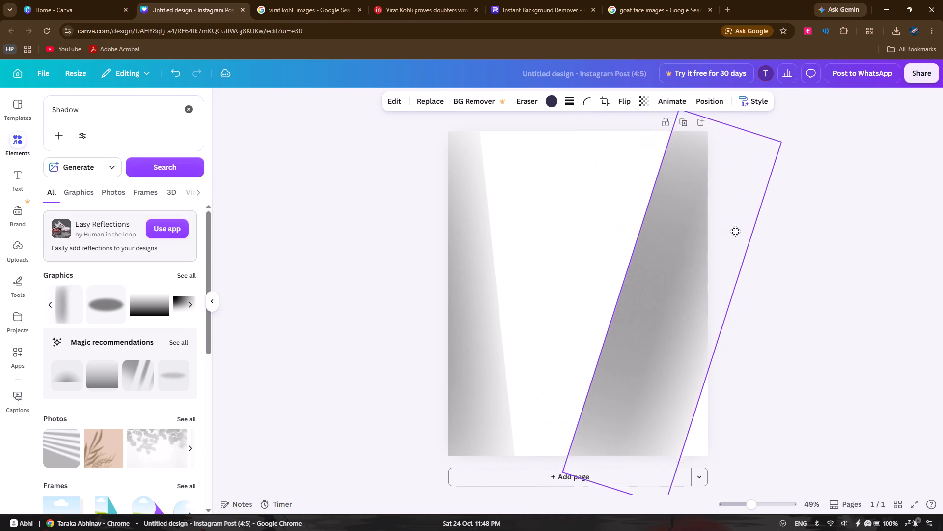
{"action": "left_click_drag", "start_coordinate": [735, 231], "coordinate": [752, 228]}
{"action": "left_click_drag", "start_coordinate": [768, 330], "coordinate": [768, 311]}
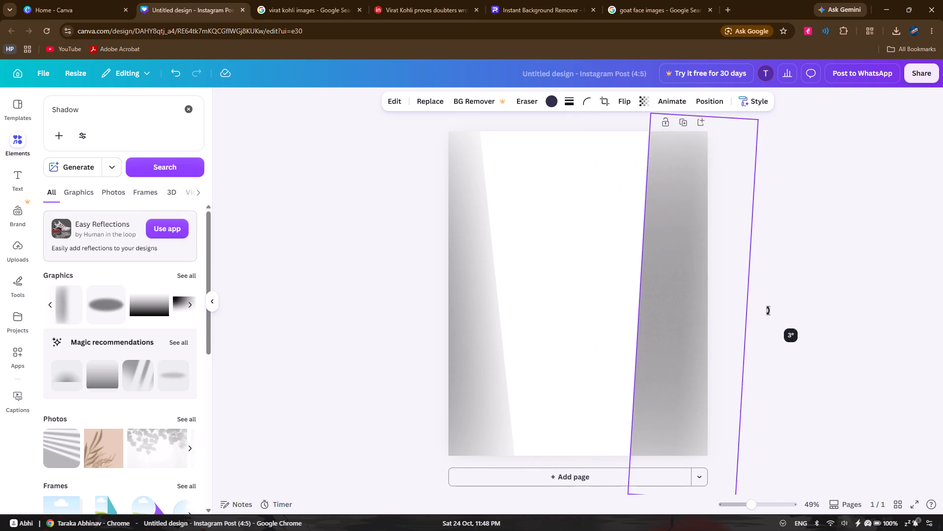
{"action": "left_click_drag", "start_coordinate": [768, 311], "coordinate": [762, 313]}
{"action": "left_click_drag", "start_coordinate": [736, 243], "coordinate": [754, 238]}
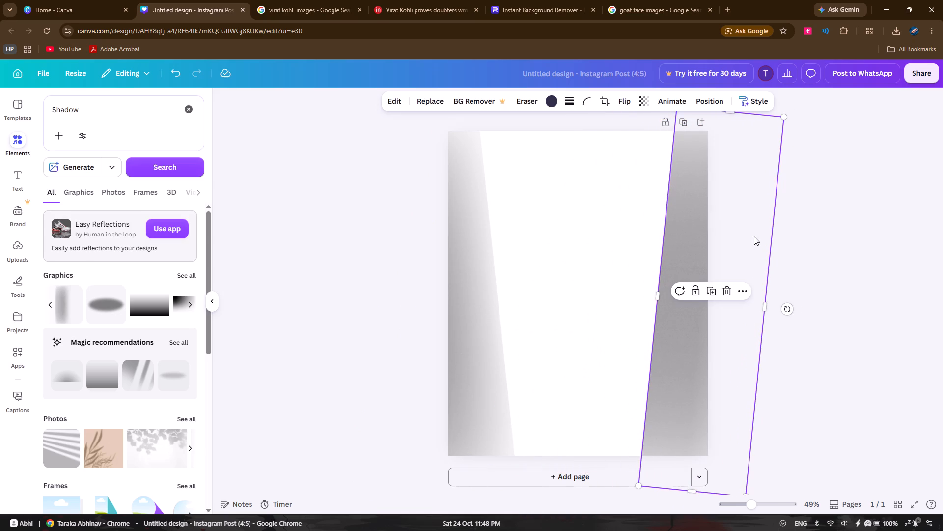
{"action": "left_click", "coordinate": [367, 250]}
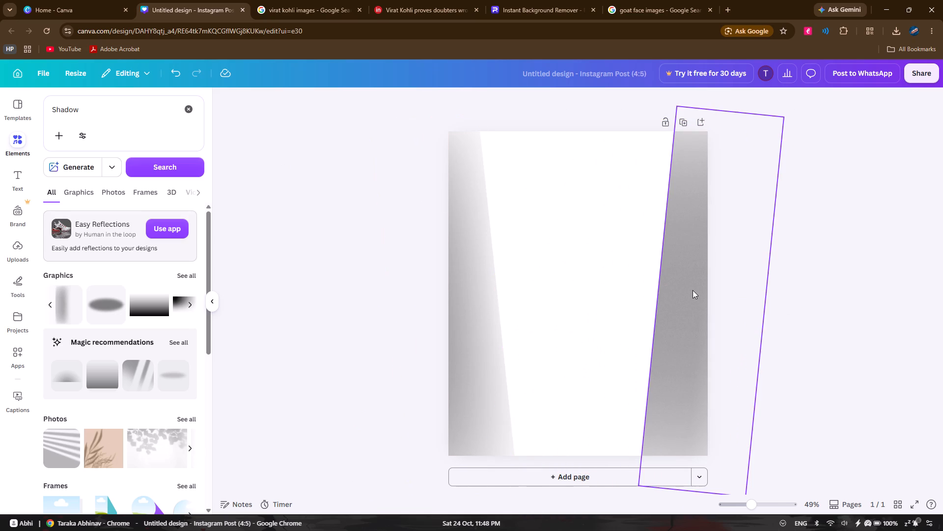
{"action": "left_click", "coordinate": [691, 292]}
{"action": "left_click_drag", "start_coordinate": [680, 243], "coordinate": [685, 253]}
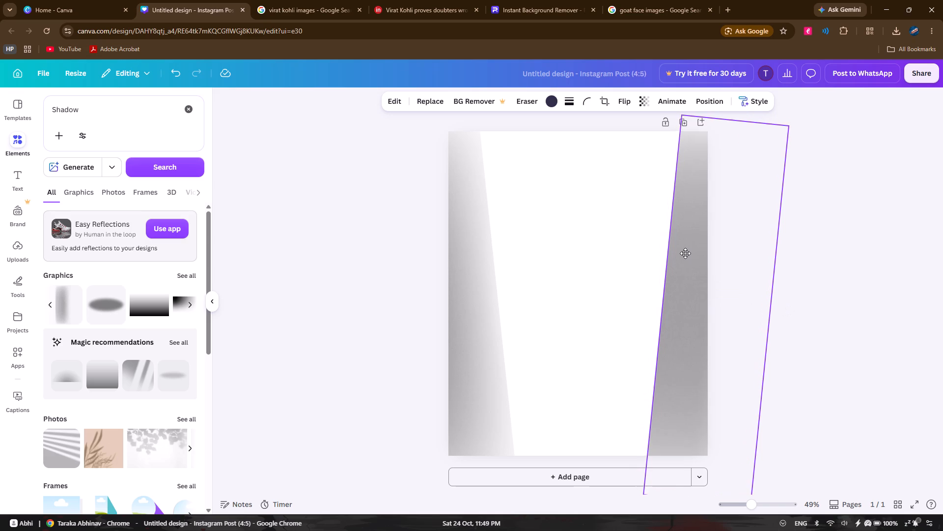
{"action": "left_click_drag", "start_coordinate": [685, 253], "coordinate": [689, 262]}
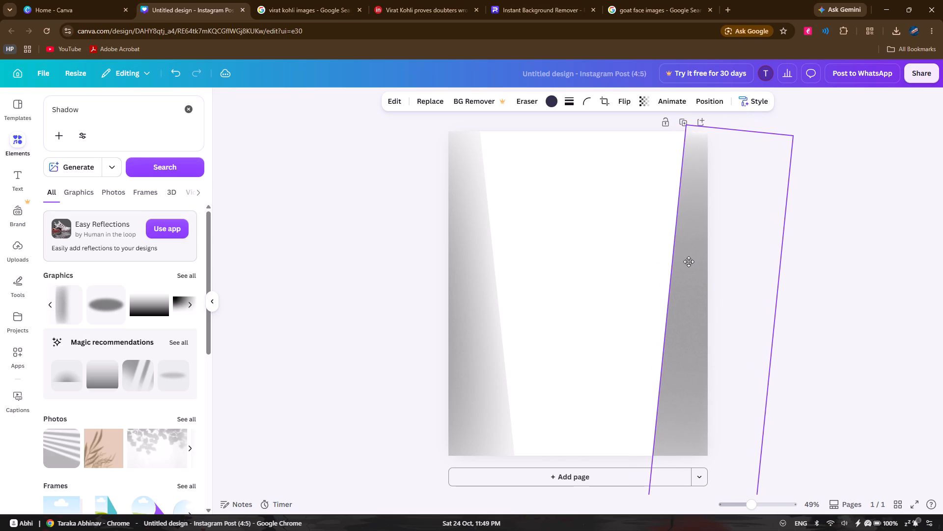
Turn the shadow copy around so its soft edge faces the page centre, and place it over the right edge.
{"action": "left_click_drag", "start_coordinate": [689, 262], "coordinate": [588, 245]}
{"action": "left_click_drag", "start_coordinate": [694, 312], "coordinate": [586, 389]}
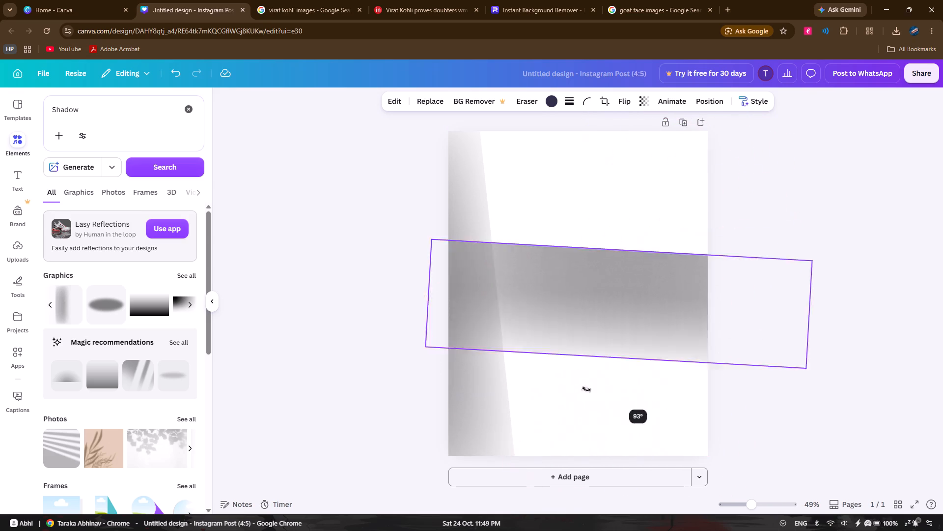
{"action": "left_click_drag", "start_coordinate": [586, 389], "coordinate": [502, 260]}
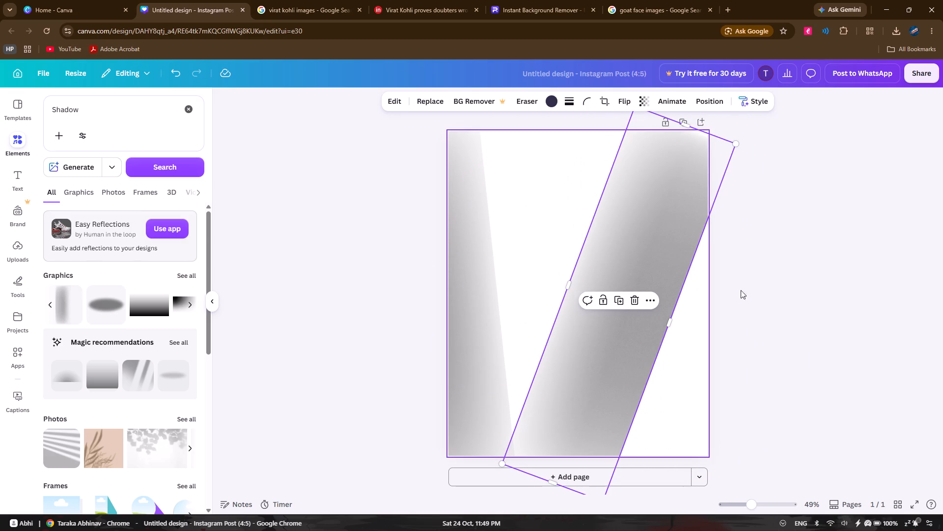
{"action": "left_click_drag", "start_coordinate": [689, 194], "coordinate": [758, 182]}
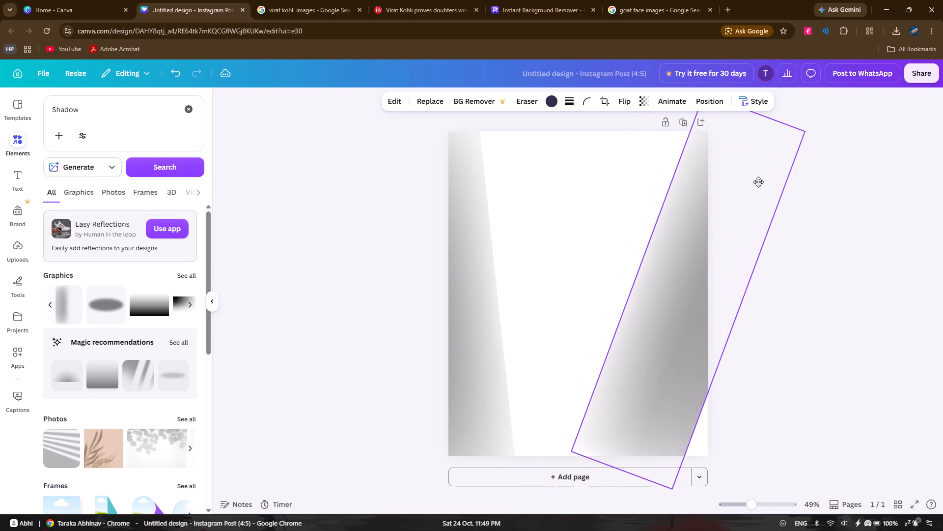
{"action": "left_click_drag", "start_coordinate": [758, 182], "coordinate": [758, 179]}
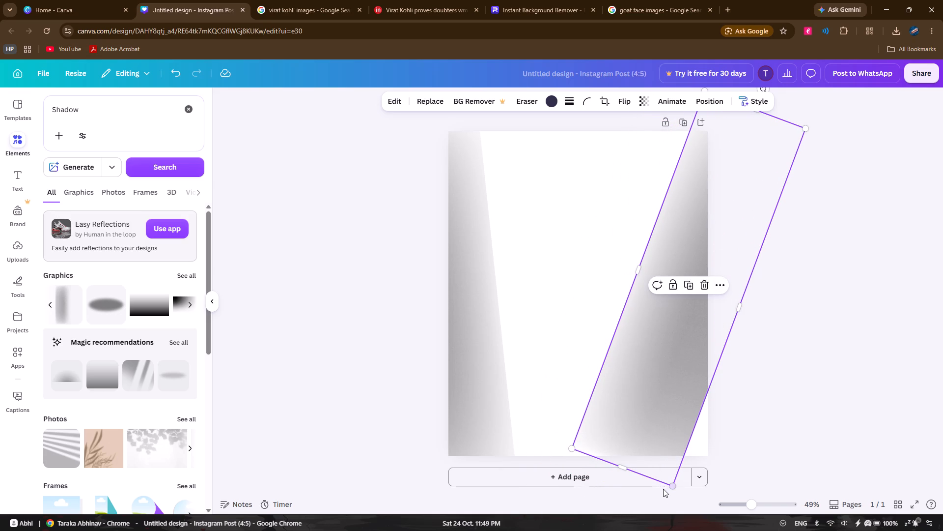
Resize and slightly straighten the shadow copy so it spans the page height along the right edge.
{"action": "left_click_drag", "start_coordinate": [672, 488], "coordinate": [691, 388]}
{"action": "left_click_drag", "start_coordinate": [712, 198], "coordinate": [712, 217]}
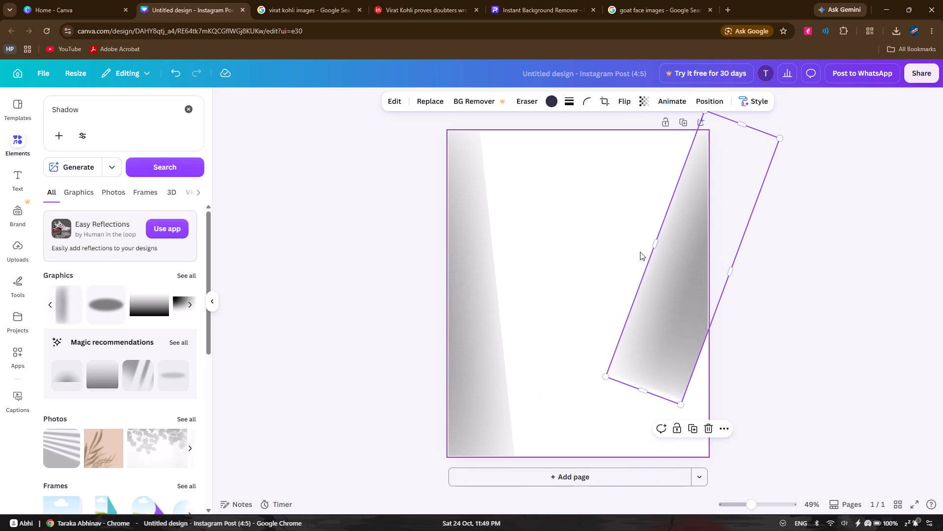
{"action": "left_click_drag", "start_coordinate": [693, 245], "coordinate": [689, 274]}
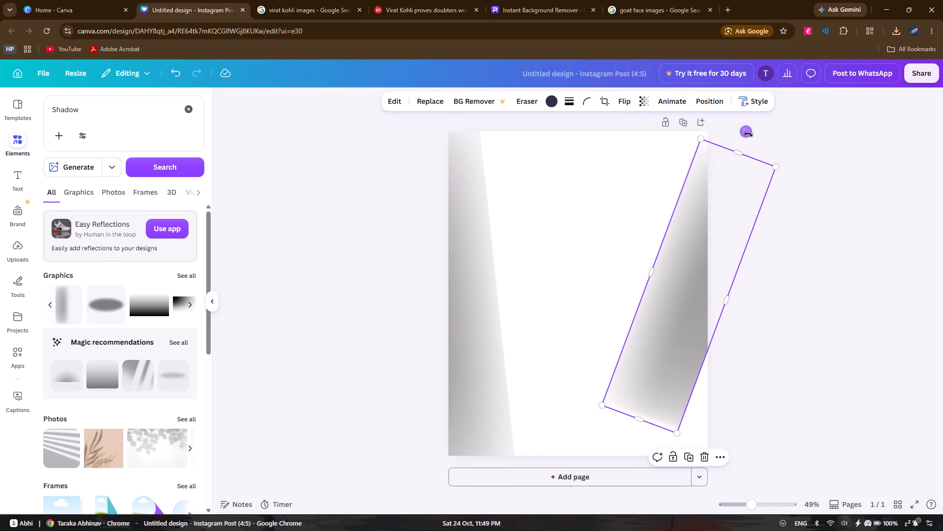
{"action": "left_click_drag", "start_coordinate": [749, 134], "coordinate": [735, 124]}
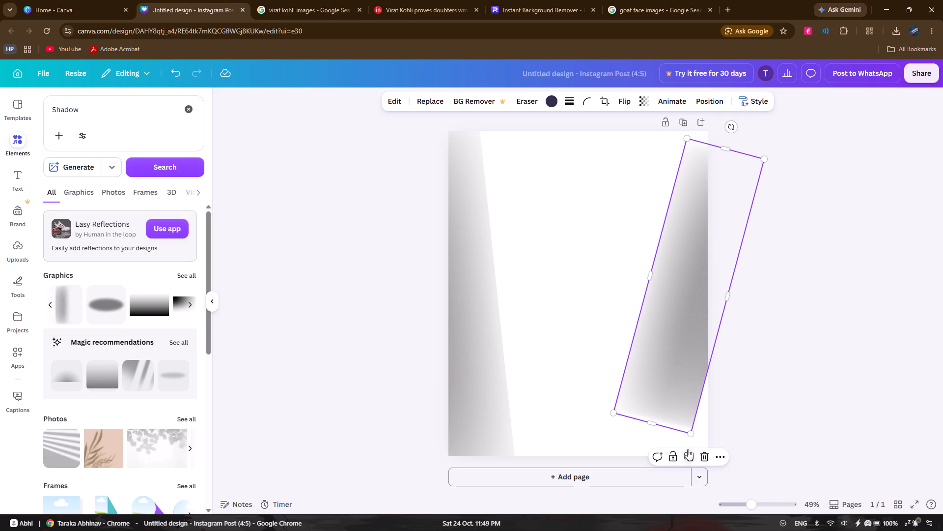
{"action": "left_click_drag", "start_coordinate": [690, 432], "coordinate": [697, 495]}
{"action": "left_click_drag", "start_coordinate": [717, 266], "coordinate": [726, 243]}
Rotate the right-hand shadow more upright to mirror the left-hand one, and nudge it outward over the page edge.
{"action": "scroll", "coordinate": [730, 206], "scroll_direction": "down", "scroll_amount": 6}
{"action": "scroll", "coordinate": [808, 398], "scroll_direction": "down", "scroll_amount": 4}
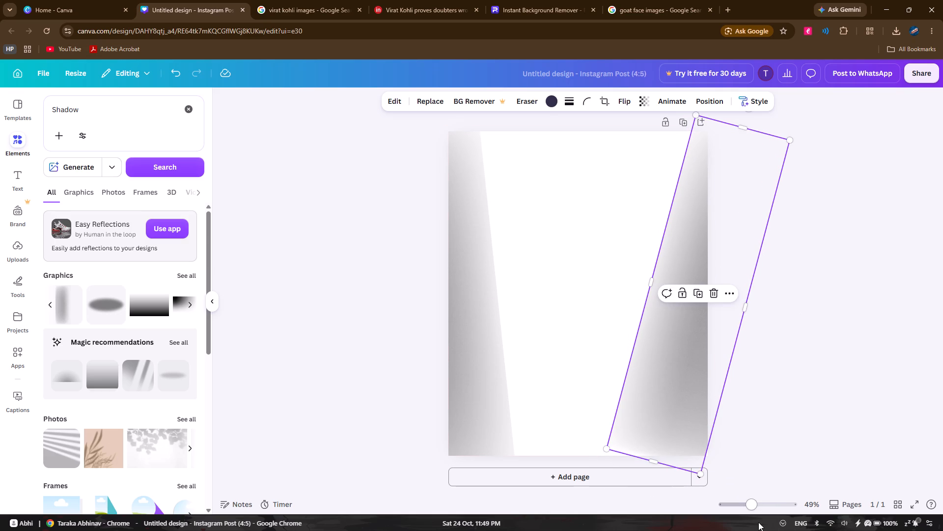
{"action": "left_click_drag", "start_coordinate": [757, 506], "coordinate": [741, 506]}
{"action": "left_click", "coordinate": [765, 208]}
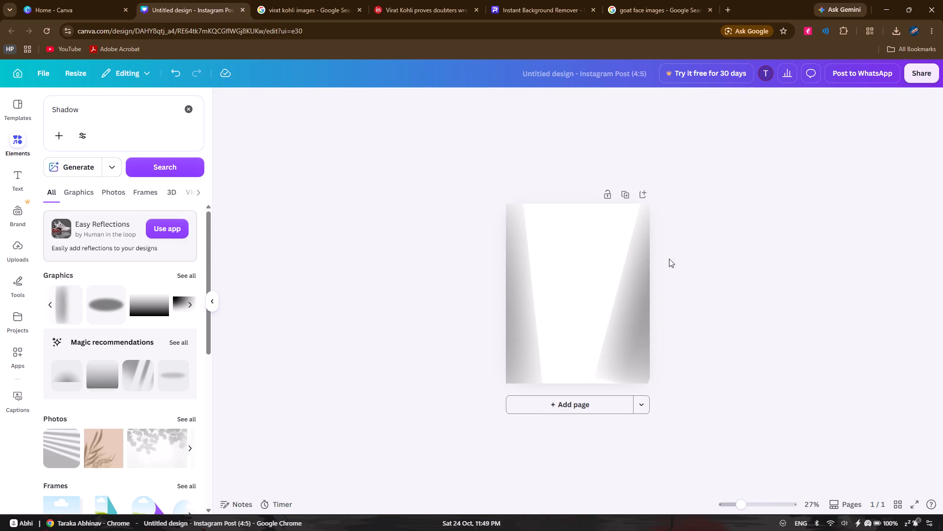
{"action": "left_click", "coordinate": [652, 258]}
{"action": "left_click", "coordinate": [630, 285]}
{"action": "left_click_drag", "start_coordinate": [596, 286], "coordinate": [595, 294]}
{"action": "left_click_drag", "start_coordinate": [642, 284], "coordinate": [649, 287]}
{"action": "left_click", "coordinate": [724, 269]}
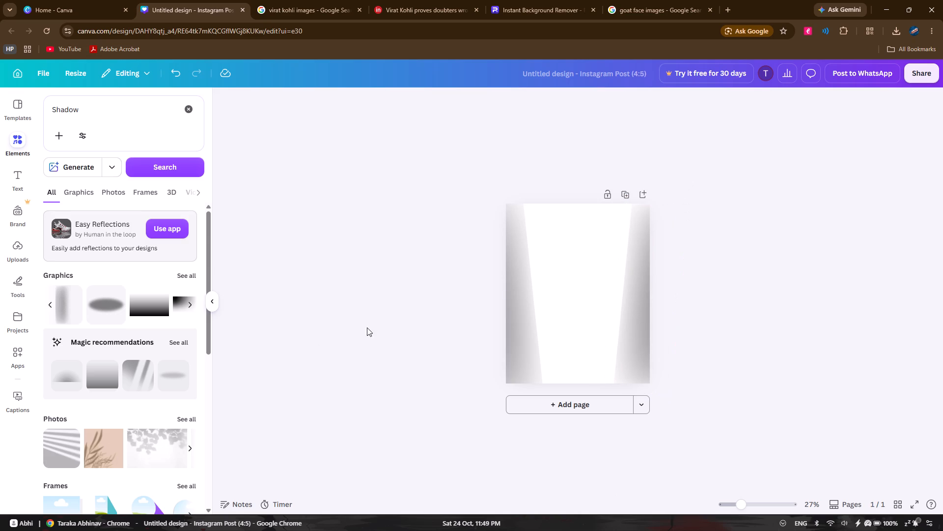
{"action": "scroll", "coordinate": [444, 312], "scroll_direction": "up", "scroll_amount": 3}
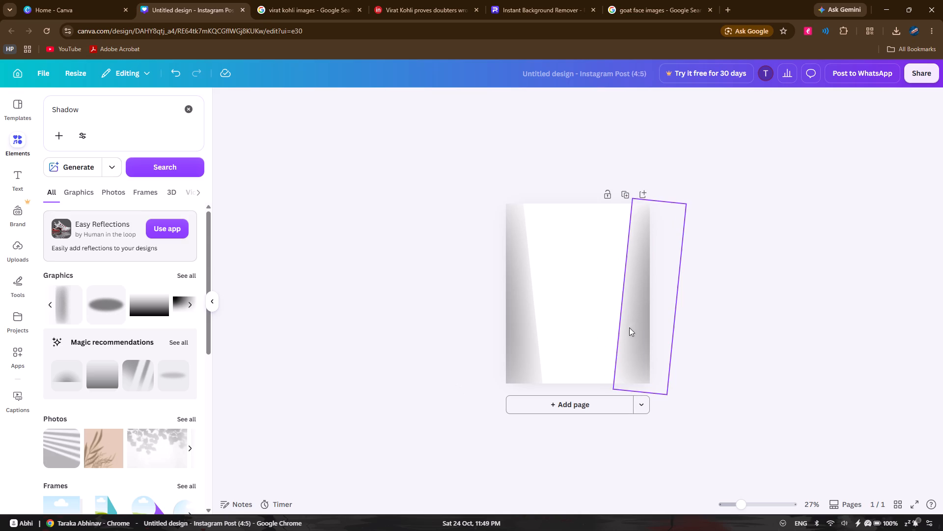
{"action": "left_click", "coordinate": [633, 329]}
{"action": "key", "text": "ctrl+z"}
{"action": "key", "text": "ctrl+z"}
{"action": "key", "text": "ctrl+z"}
{"action": "key", "text": "ctrl+z"}
{"action": "key", "text": "ctrl+z"}
{"action": "key", "text": "ctrl+z"}
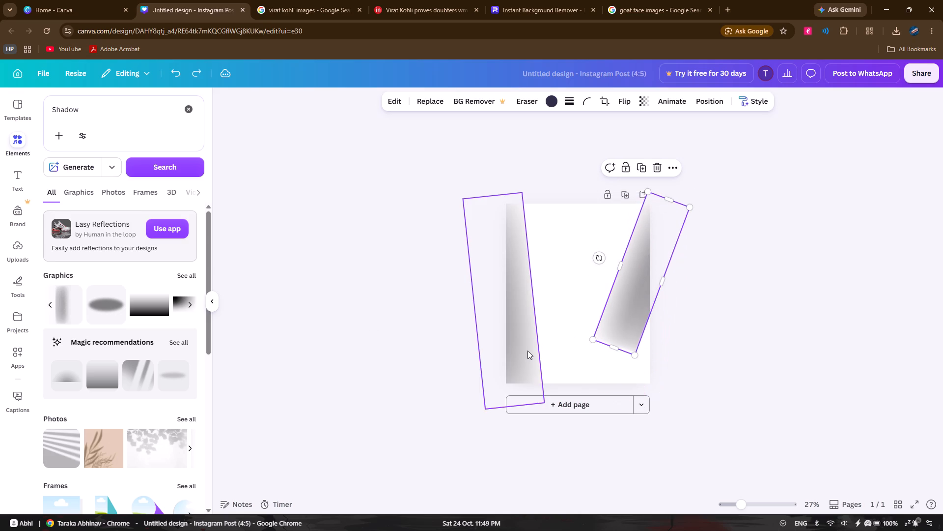
{"action": "key", "text": "ctrl+z"}
{"action": "key", "text": "ctrl+z"}
{"action": "key", "text": "ctrl+z"}
{"action": "key", "text": "ctrl+z"}
{"action": "key", "text": "ctrl+z"}
{"action": "key", "text": "ctrl+z"}
{"action": "key", "text": "ctrl+z"}
{"action": "key", "text": "ctrl+z"}
{"action": "key", "text": "ctrl+z"}
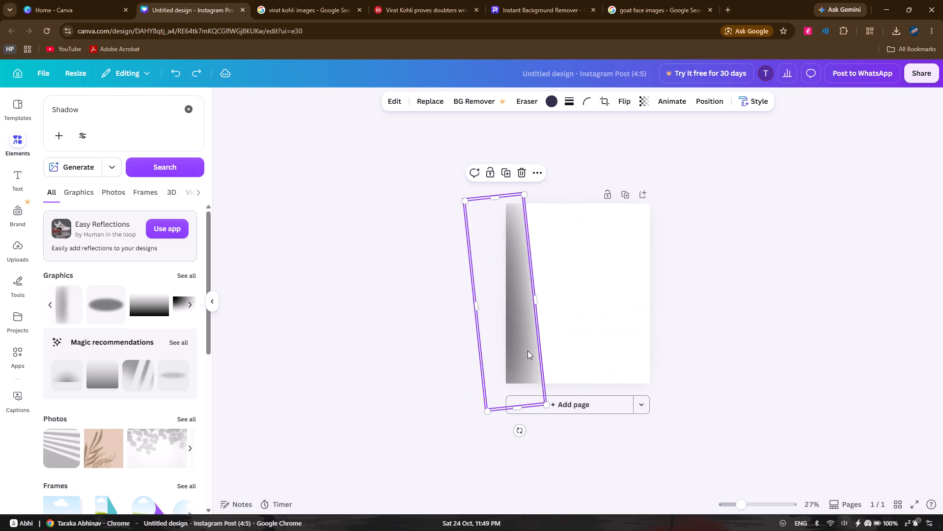
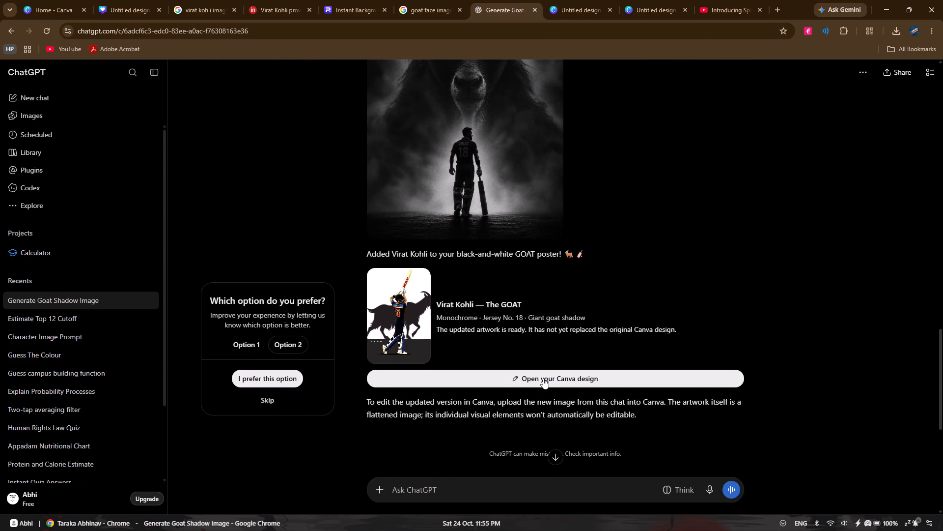
{"action": "left_click", "coordinate": [543, 378]}
In the Option 1 Canva design, enlarge the VIRAT 18 player and centre him over the goat's muzzle with his feet at the ground line.
{"action": "left_click", "coordinate": [617, 0]}
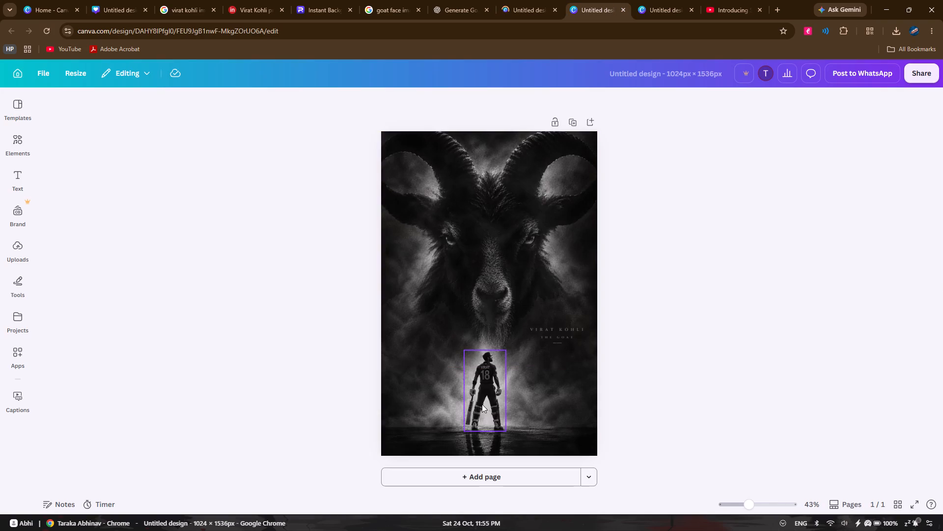
{"action": "left_click", "coordinate": [487, 394]}
{"action": "left_click_drag", "start_coordinate": [466, 348], "coordinate": [454, 340]}
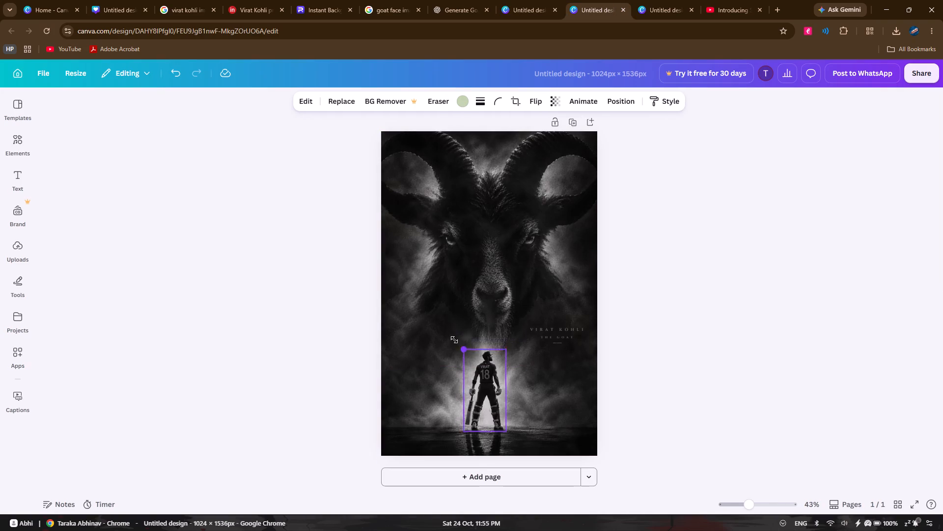
{"action": "left_click_drag", "start_coordinate": [454, 340], "coordinate": [426, 289]}
{"action": "left_click_drag", "start_coordinate": [482, 395], "coordinate": [491, 396]}
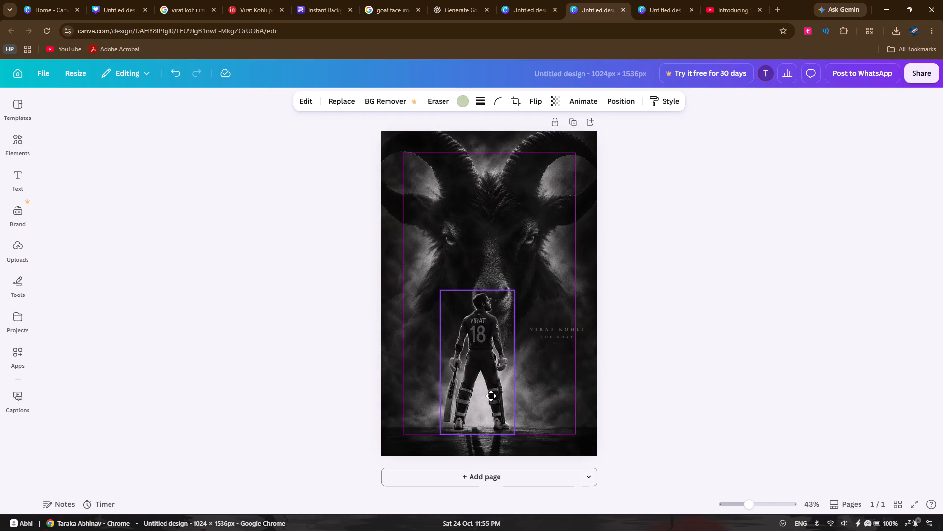
{"action": "left_click_drag", "start_coordinate": [491, 396], "coordinate": [499, 393]}
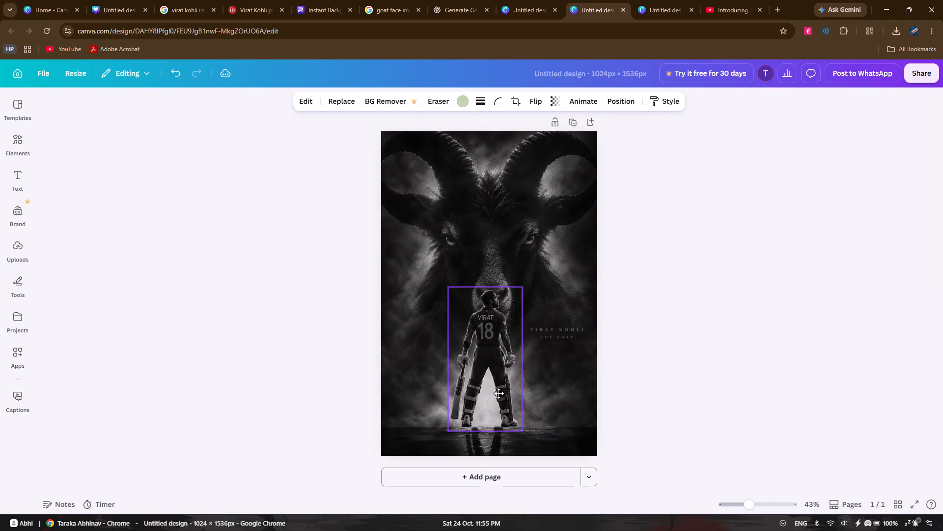
{"action": "left_click_drag", "start_coordinate": [499, 393], "coordinate": [499, 398]}
Enlarge the dark wet-ground strip past both sides of the poster and place it along the bottom under the player's feet.
{"action": "left_click", "coordinate": [494, 443]}
{"action": "left_click", "coordinate": [497, 442]}
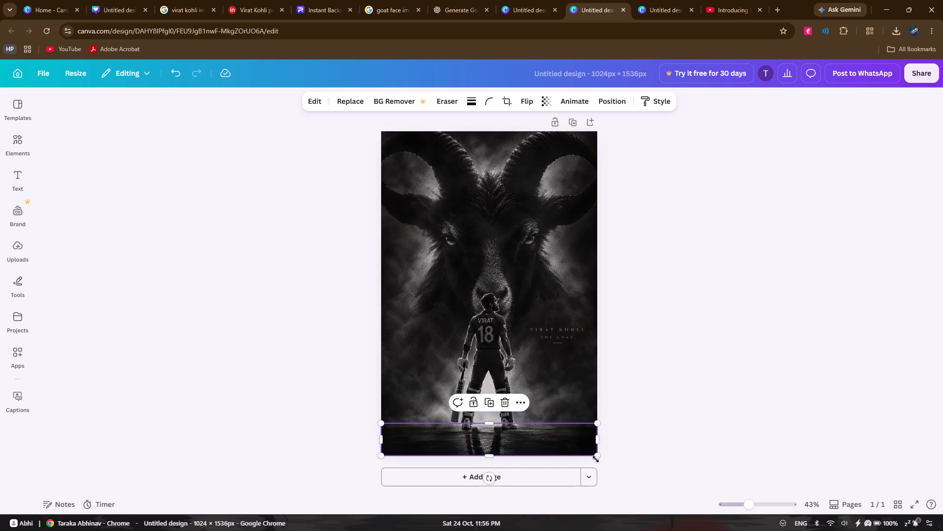
{"action": "left_click_drag", "start_coordinate": [599, 456], "coordinate": [629, 469]}
{"action": "left_click_drag", "start_coordinate": [601, 451], "coordinate": [583, 455]}
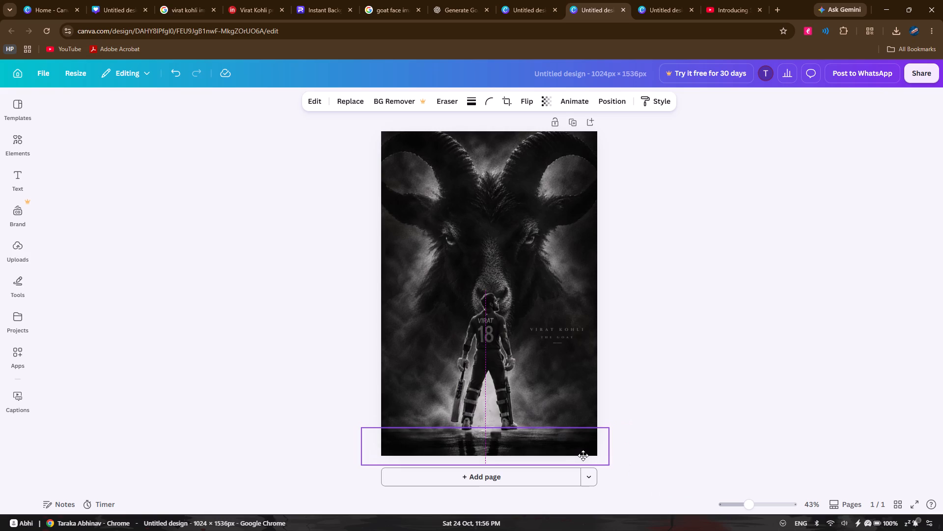
{"action": "left_click_drag", "start_coordinate": [583, 455], "coordinate": [587, 451]}
{"action": "left_click_drag", "start_coordinate": [612, 464], "coordinate": [645, 477]}
{"action": "left_click_drag", "start_coordinate": [618, 450], "coordinate": [584, 419]}
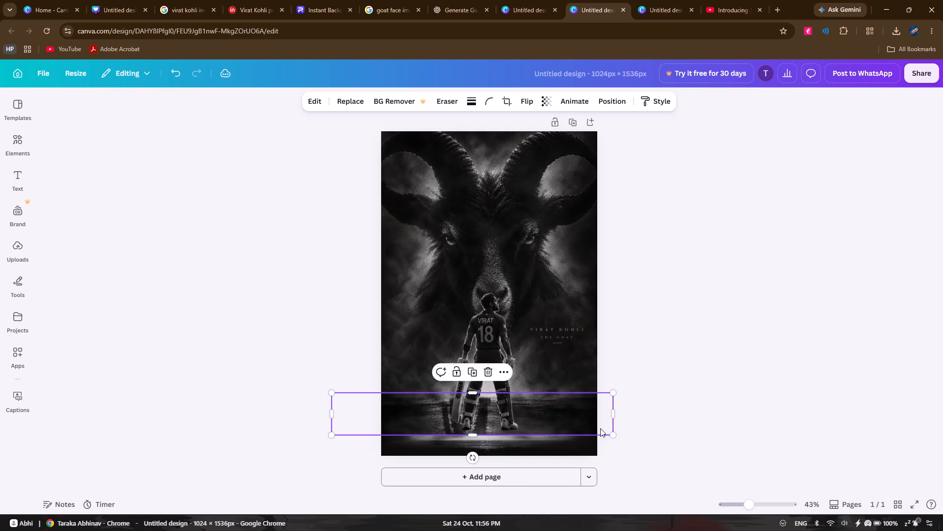
{"action": "left_click", "coordinate": [617, 438]}
{"action": "left_click", "coordinate": [562, 422]}
{"action": "left_click_drag", "start_coordinate": [612, 433], "coordinate": [633, 441]}
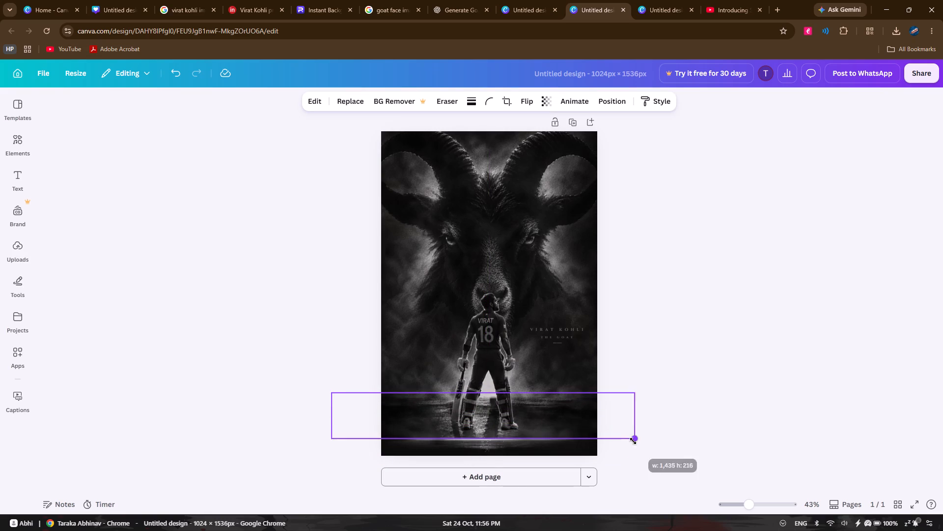
{"action": "left_click_drag", "start_coordinate": [633, 441], "coordinate": [649, 451]}
{"action": "left_click_drag", "start_coordinate": [635, 425], "coordinate": [635, 451]}
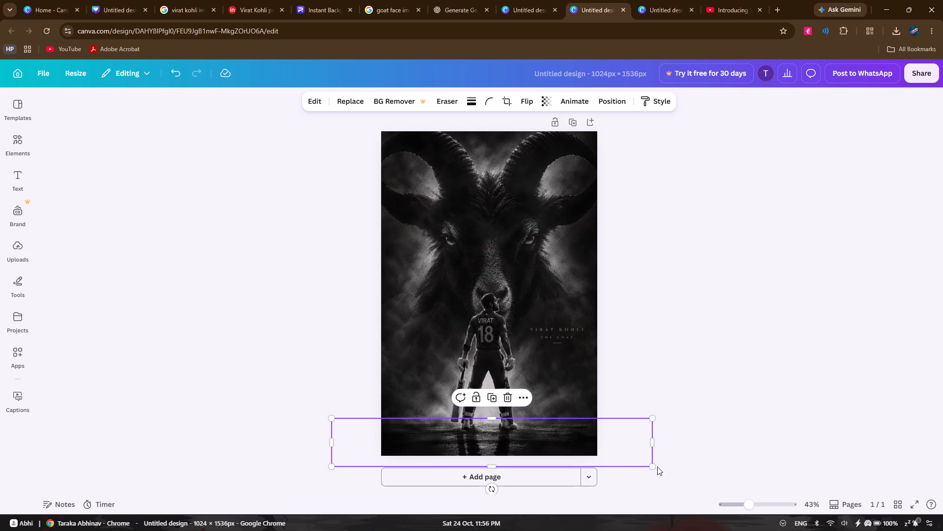
Enlarge the ground strip to about 242 px high and position it across the poster's bottom edge.
{"action": "left_click_drag", "start_coordinate": [654, 466], "coordinate": [671, 478]}
{"action": "left_click_drag", "start_coordinate": [635, 438], "coordinate": [626, 437]}
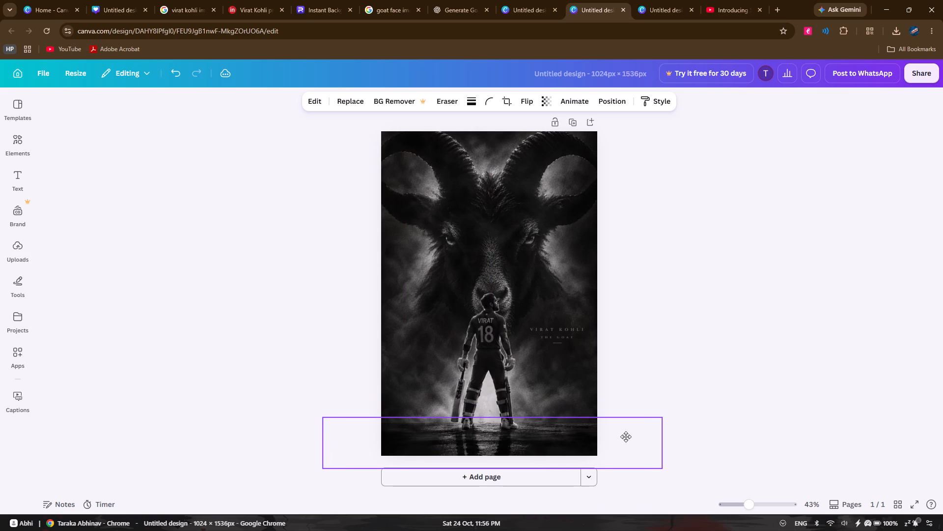
{"action": "left_click_drag", "start_coordinate": [626, 437], "coordinate": [624, 440]}
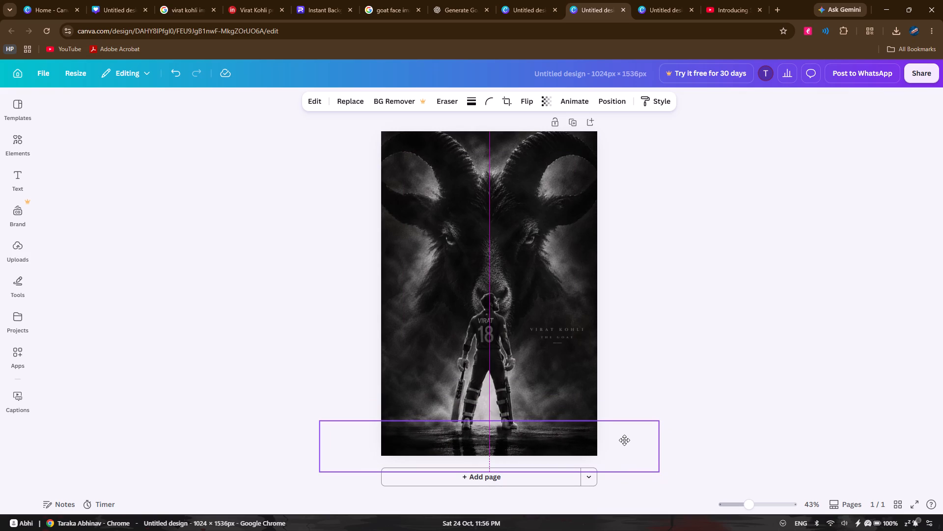
{"action": "left_click_drag", "start_coordinate": [624, 440], "coordinate": [624, 437]}
{"action": "left_click_drag", "start_coordinate": [660, 444], "coordinate": [673, 447]}
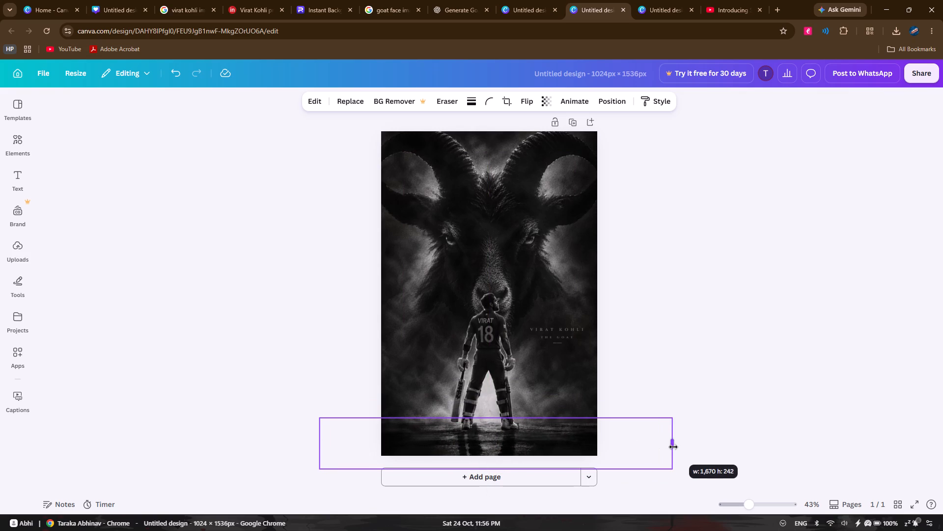
{"action": "left_click_drag", "start_coordinate": [673, 447], "coordinate": [669, 447]}
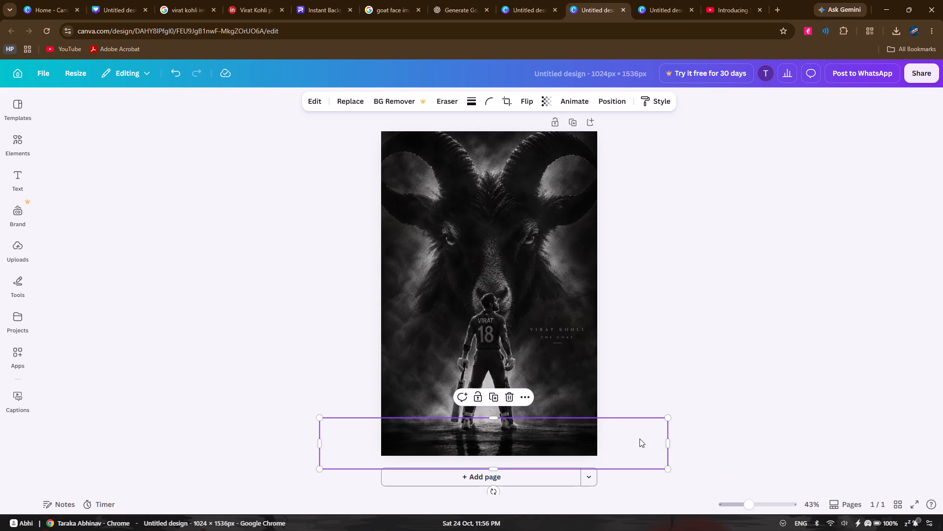
Centre the ground strip horizontally on the poster and widen it to about 1,680 px.
{"action": "left_click", "coordinate": [648, 359]}
{"action": "left_click", "coordinate": [552, 437]}
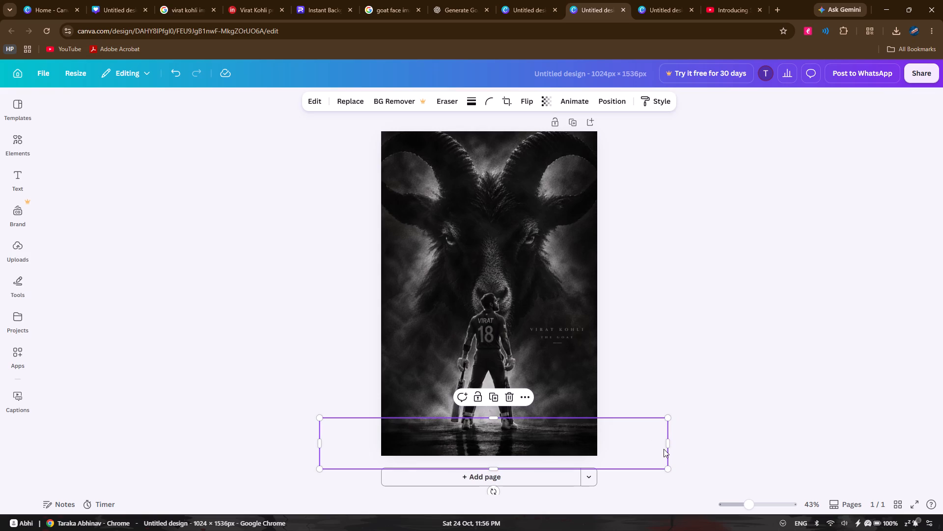
{"action": "left_click", "coordinate": [657, 443]}
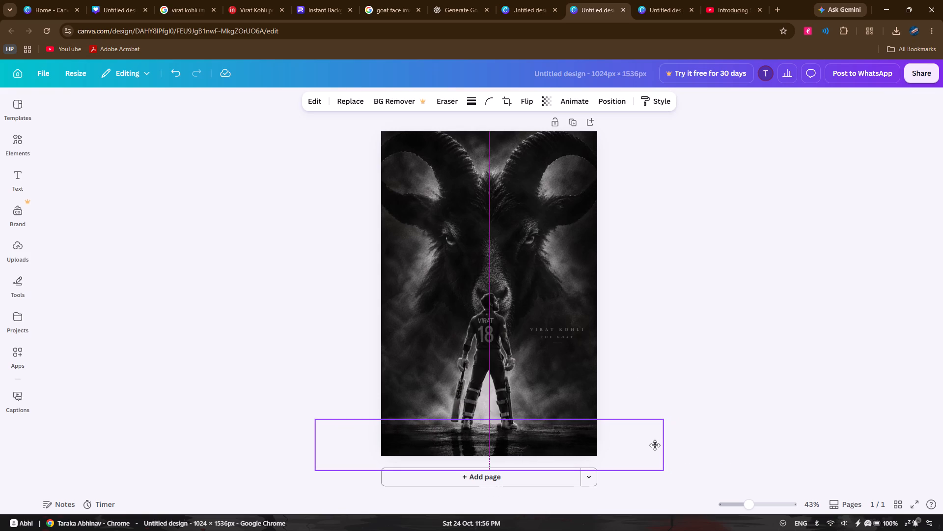
{"action": "left_click", "coordinate": [632, 443]}
{"action": "left_click", "coordinate": [596, 442]}
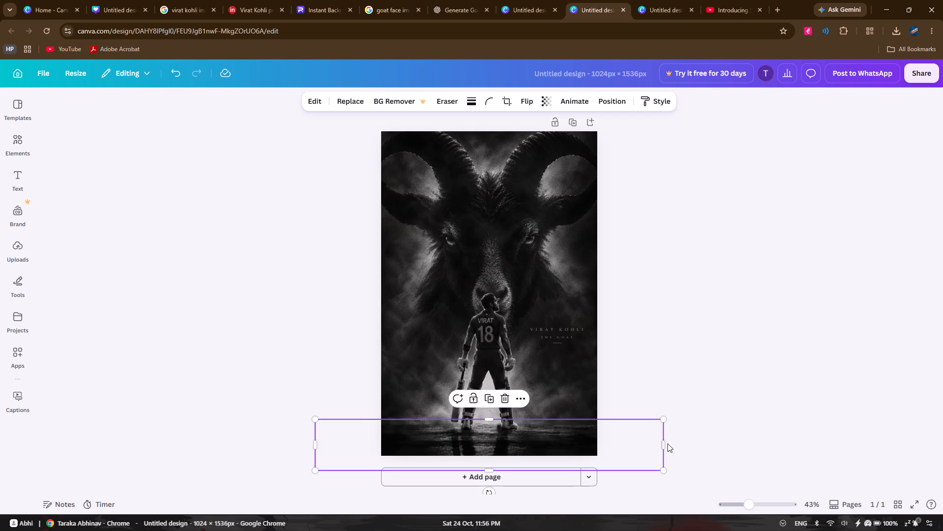
{"action": "left_click_drag", "start_coordinate": [663, 443], "coordinate": [669, 443]}
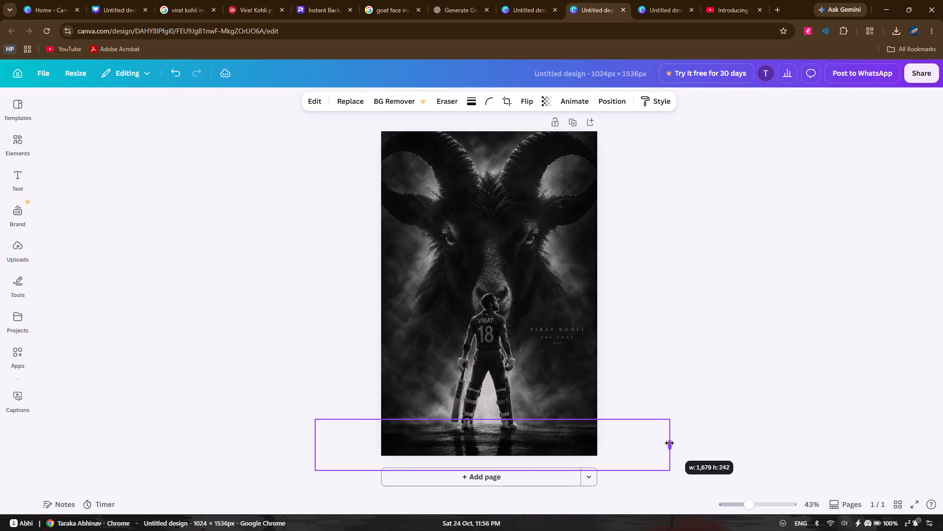
{"action": "left_click_drag", "start_coordinate": [669, 443], "coordinate": [671, 443]}
{"action": "left_click", "coordinate": [703, 338]}
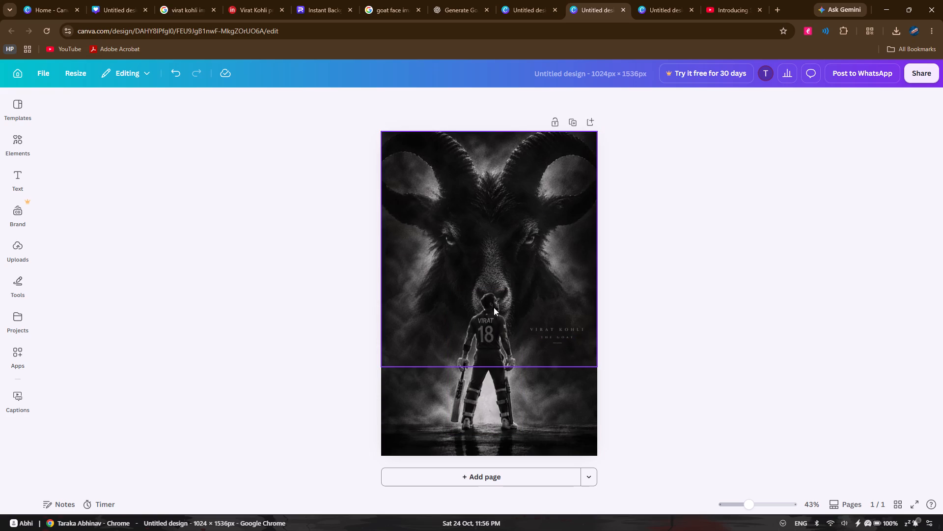
Close the two browser tabs holding the earlier goat poster without the player.
{"action": "left_click", "coordinate": [539, 0]}
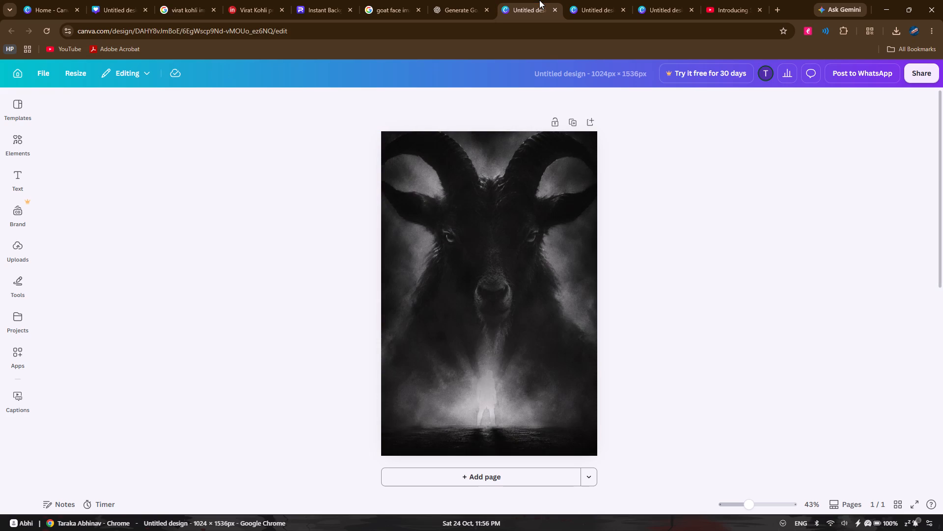
{"action": "left_click", "coordinate": [555, 10]}
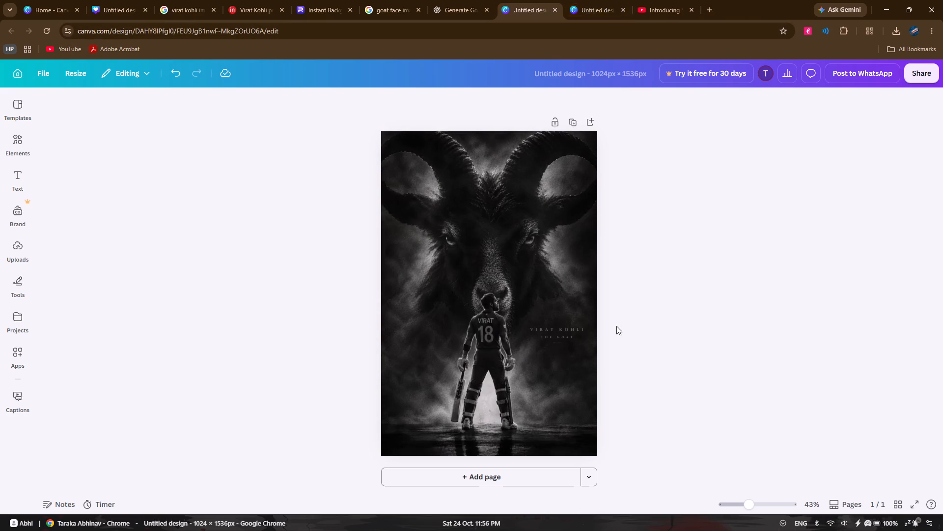
{"action": "left_click", "coordinate": [660, 0]}
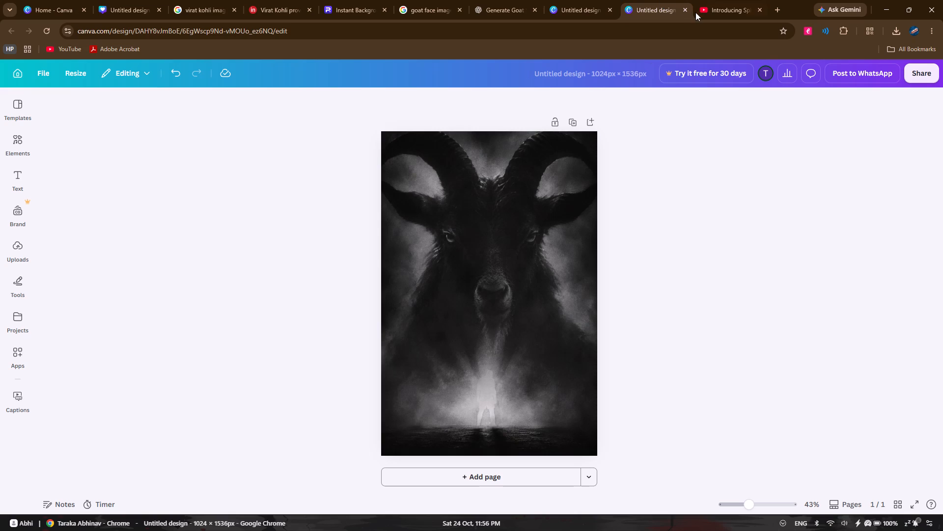
{"action": "left_click", "coordinate": [688, 10]}
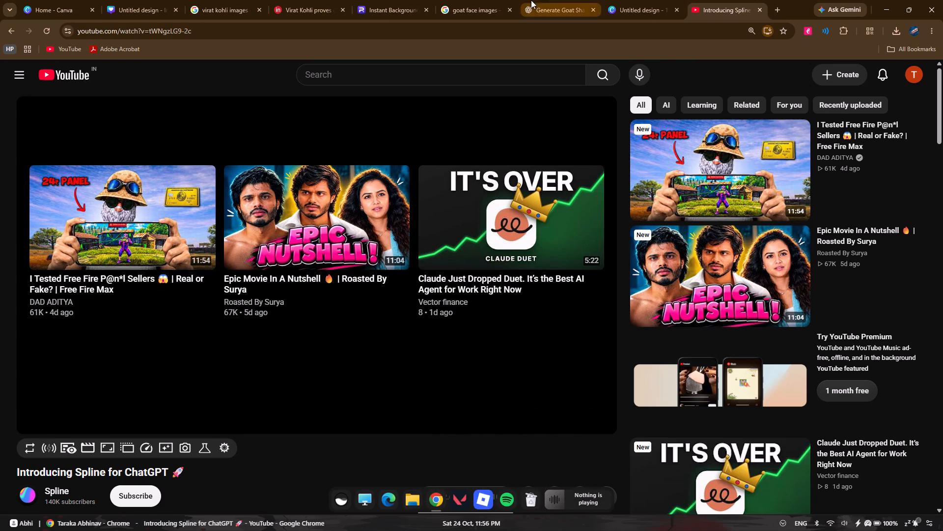
Return to the Kohli poster and shrink the goat image, centring it behind the player with both horns inside the page.
{"action": "left_click", "coordinate": [633, 0]}
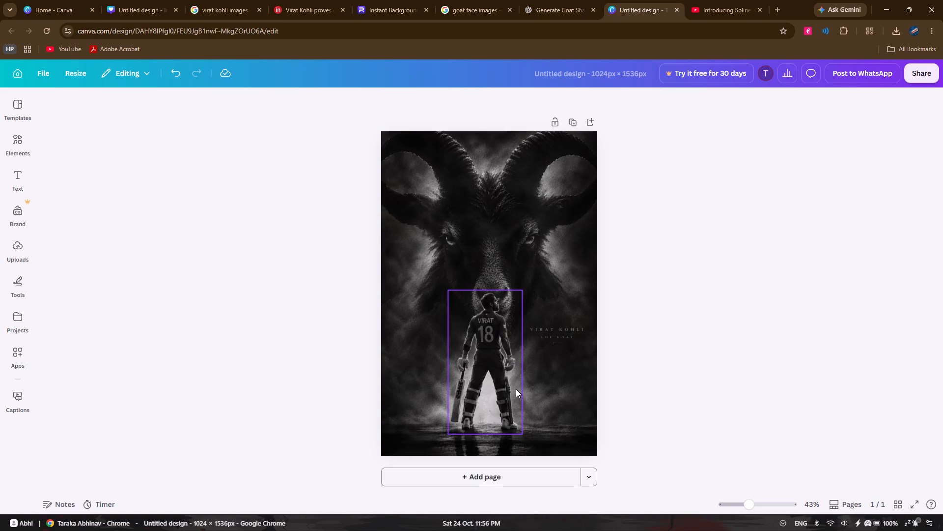
{"action": "left_click", "coordinate": [498, 209]}
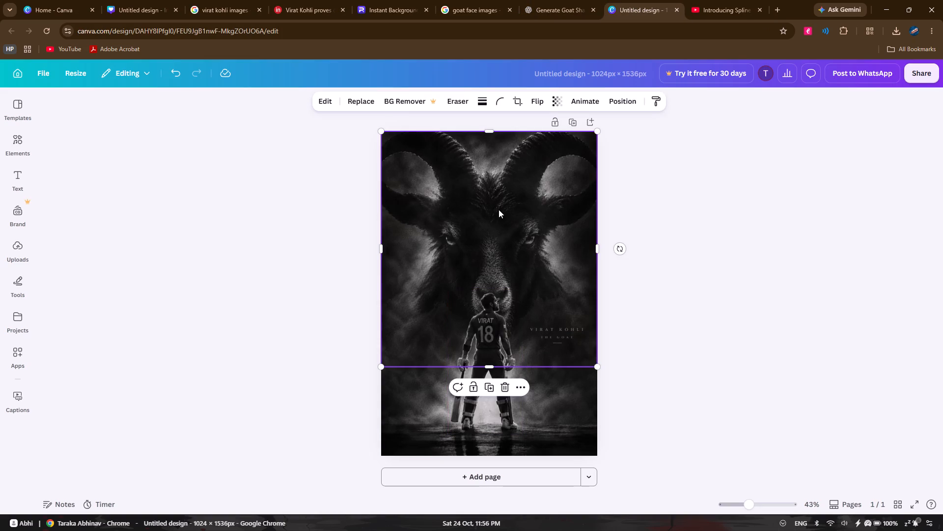
{"action": "left_click_drag", "start_coordinate": [596, 365], "coordinate": [575, 327]}
{"action": "left_click", "coordinate": [545, 359]}
{"action": "left_click_drag", "start_coordinate": [494, 236], "coordinate": [508, 255]}
{"action": "left_click", "coordinate": [664, 248]}
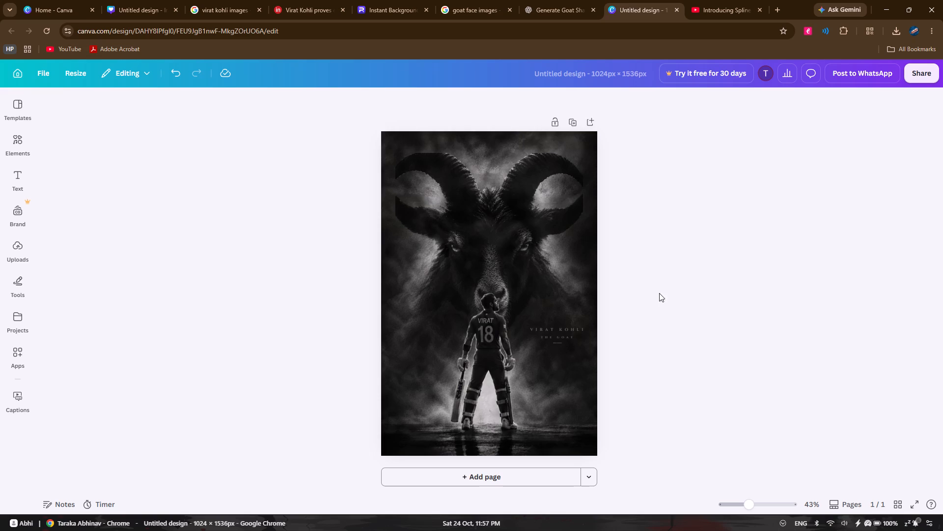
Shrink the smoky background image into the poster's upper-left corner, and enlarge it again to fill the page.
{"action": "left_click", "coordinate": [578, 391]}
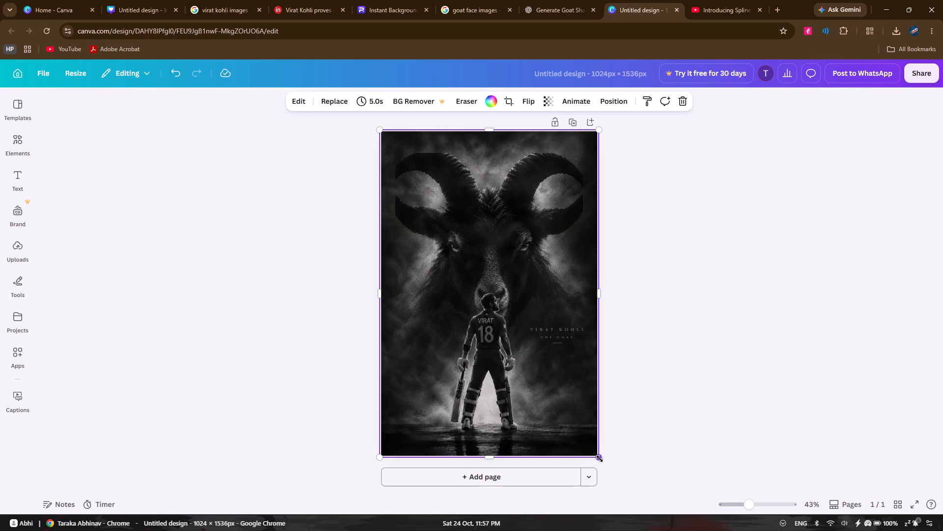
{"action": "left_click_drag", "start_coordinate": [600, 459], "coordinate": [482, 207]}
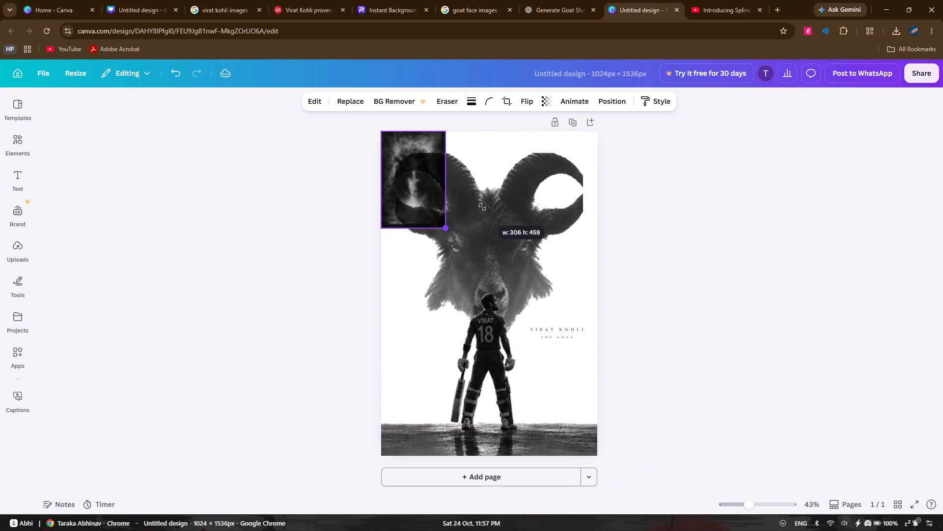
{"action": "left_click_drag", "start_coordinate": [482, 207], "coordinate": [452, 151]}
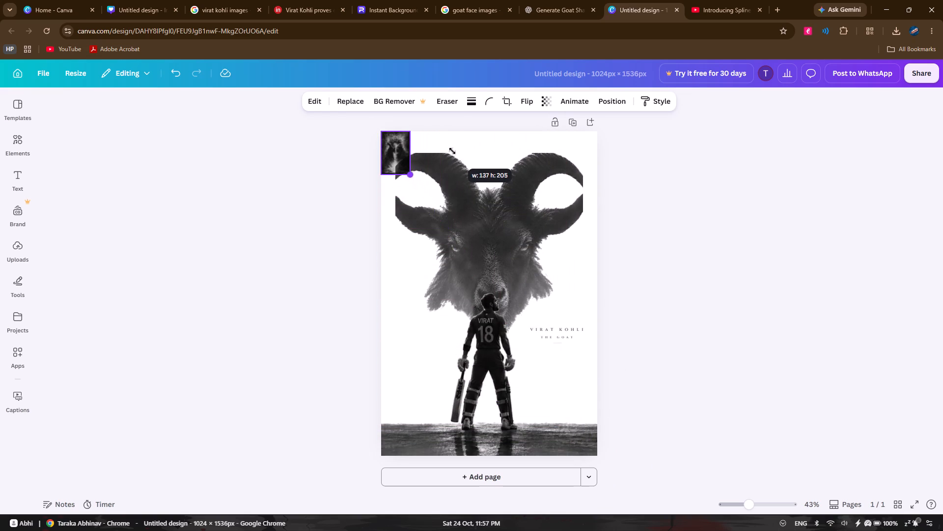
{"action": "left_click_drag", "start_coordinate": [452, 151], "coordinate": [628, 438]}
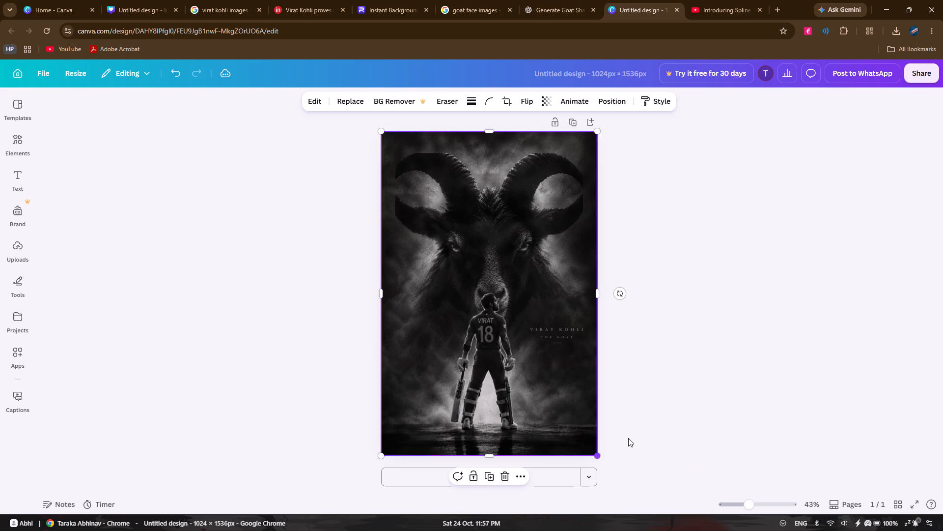
Delete image-Photoroom (1).png and image-Photoroom (2).png from the Downloads folder in File Explorer.
{"action": "left_click", "coordinate": [664, 382]}
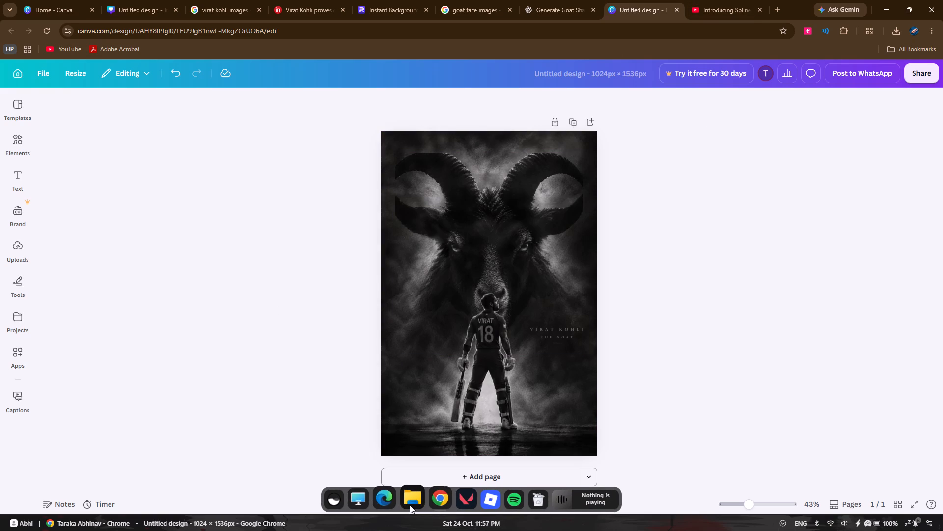
{"action": "left_click", "coordinate": [410, 505]}
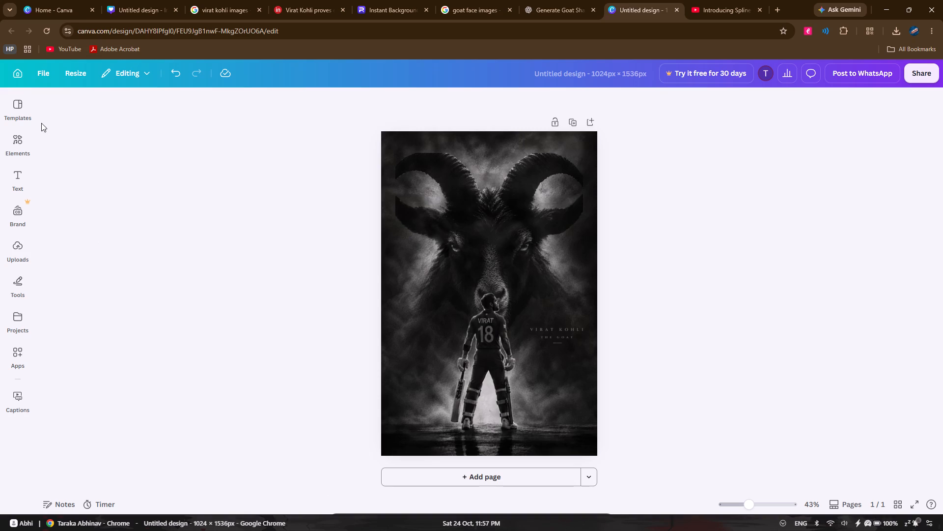
{"action": "left_click", "coordinate": [414, 497]}
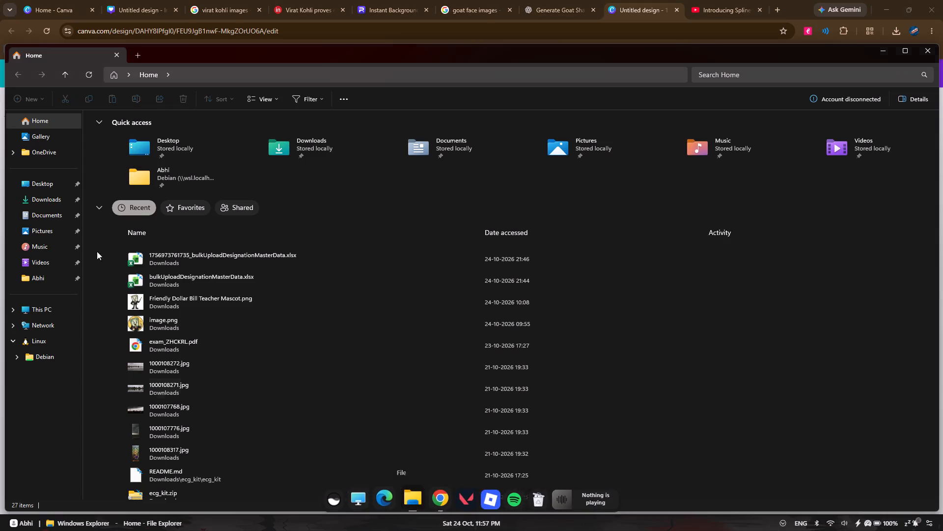
{"action": "left_click", "coordinate": [64, 206]}
{"action": "left_click_drag", "start_coordinate": [426, 162], "coordinate": [391, 158]}
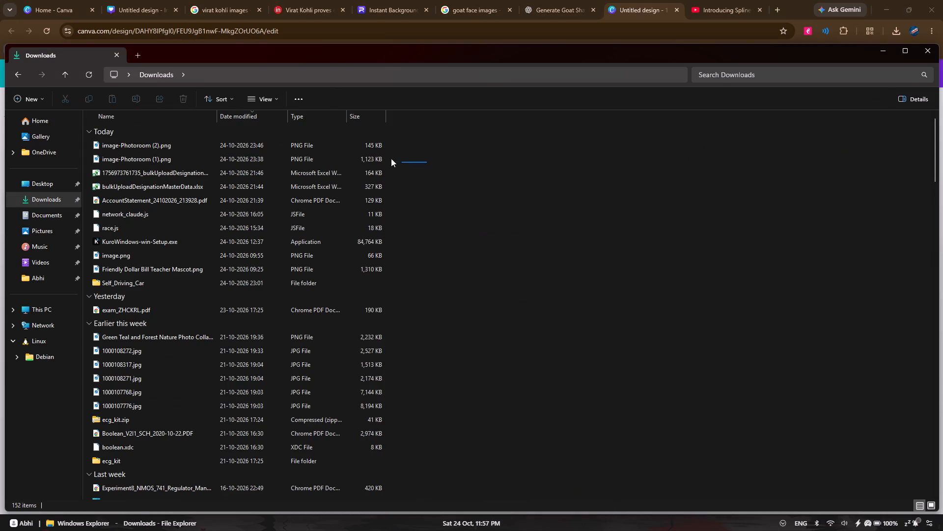
{"action": "left_click_drag", "start_coordinate": [391, 158], "coordinate": [359, 147]}
{"action": "key", "text": "Delete"}
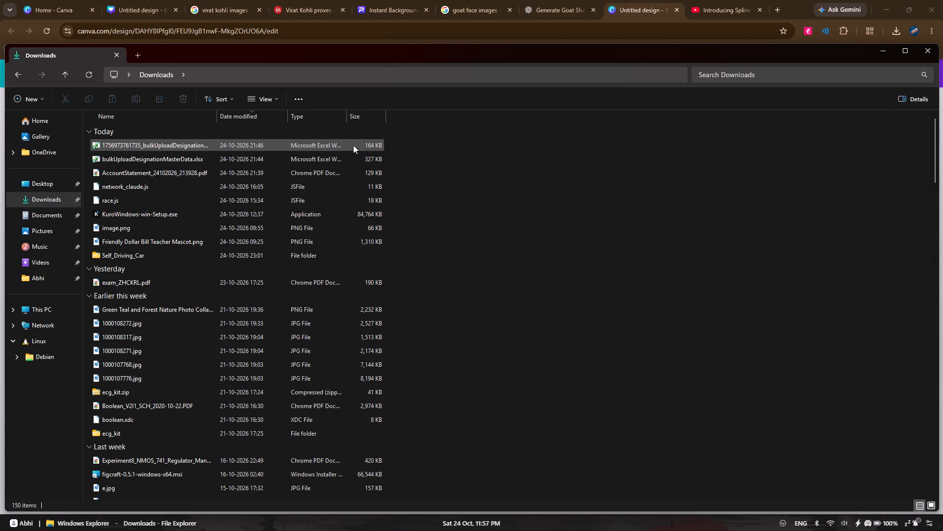
{"action": "left_click", "coordinate": [353, 145]}
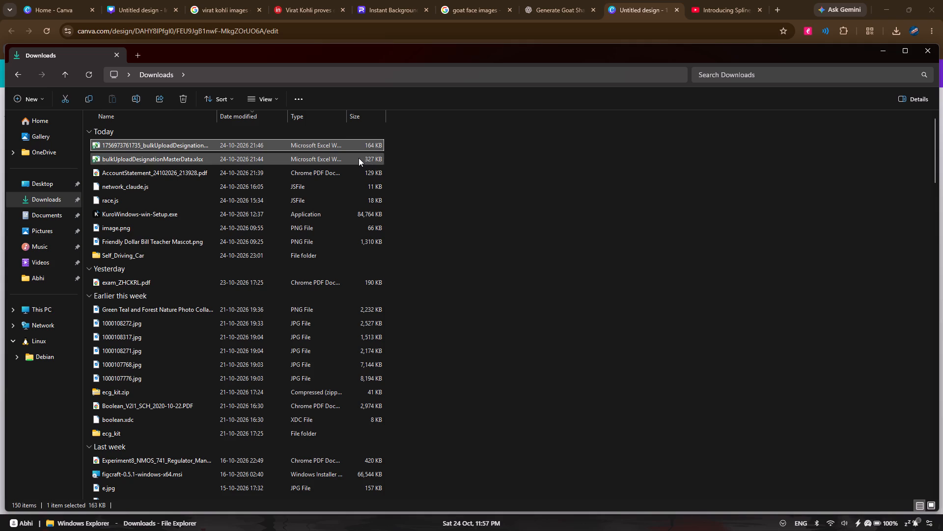
{"action": "double_click", "coordinate": [356, 145]}
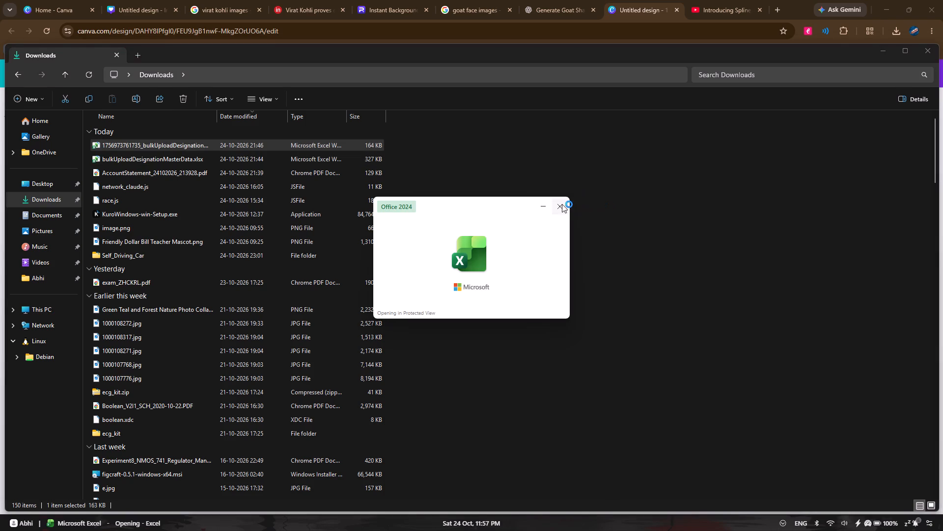
{"action": "left_click", "coordinate": [923, 21]}
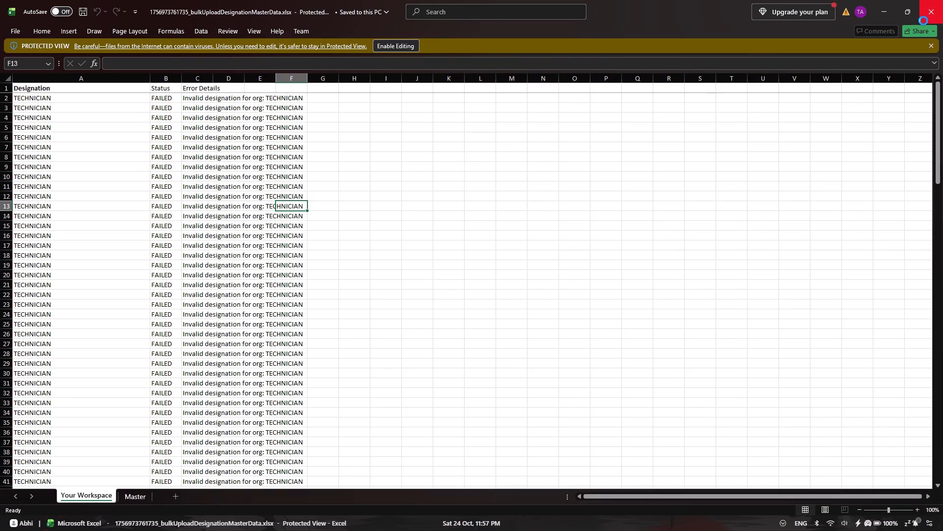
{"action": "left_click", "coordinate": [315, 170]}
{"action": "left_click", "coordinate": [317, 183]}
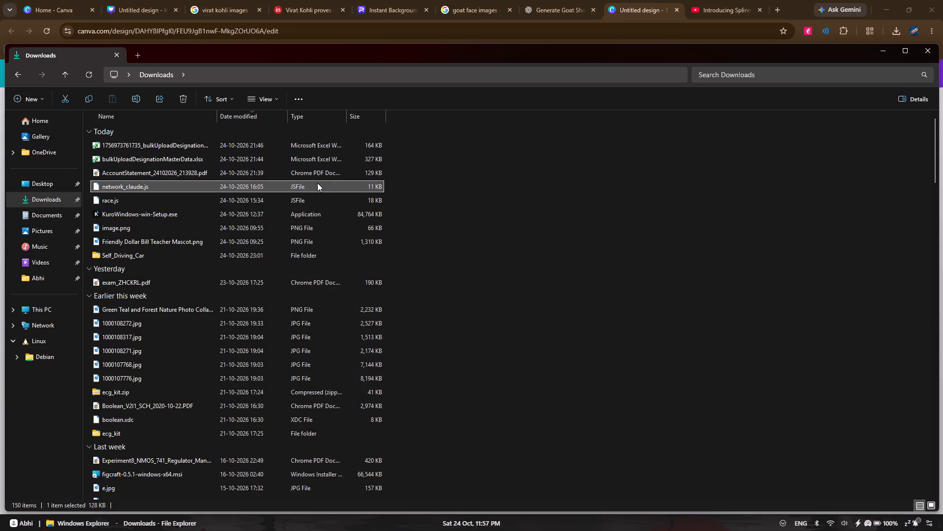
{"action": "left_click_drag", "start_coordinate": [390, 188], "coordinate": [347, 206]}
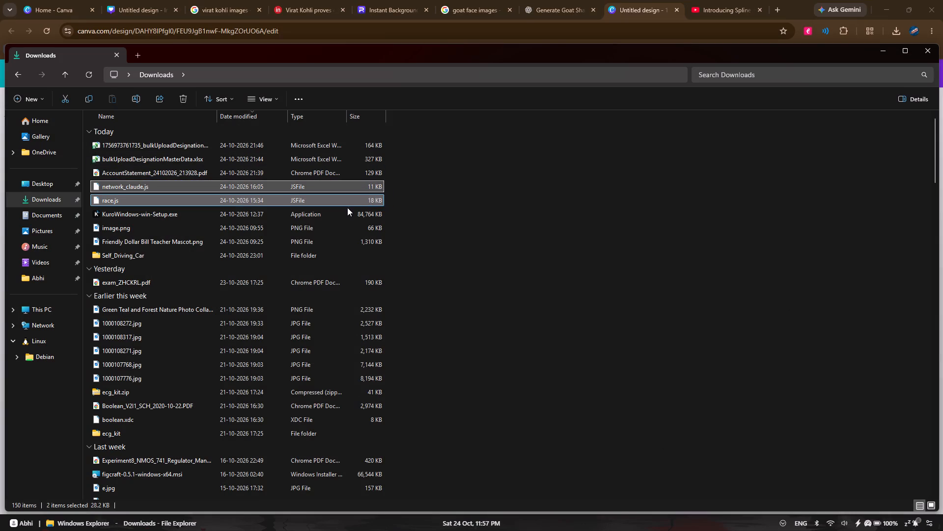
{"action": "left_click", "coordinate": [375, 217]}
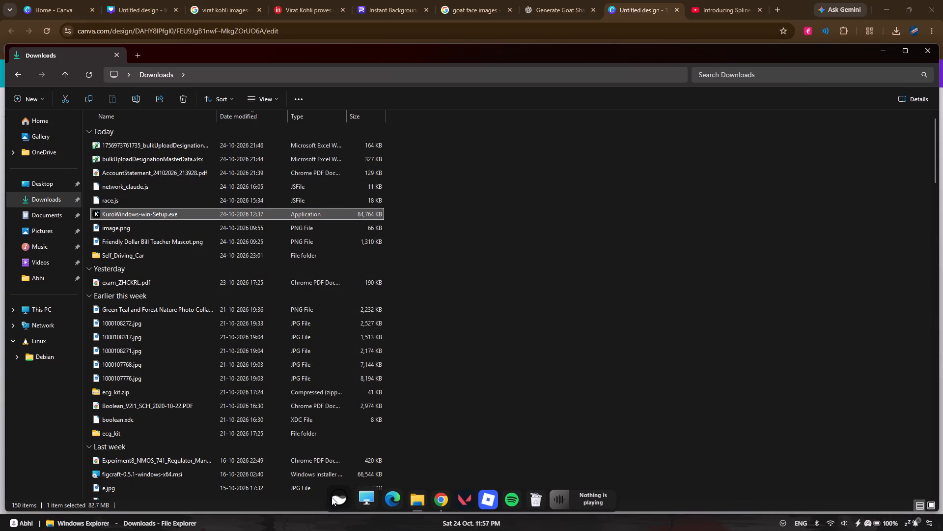
Search the installed apps for "ku" and launch Kuro.
{"action": "left_click", "coordinate": [334, 497]}
{"action": "type", "text": "ku"}
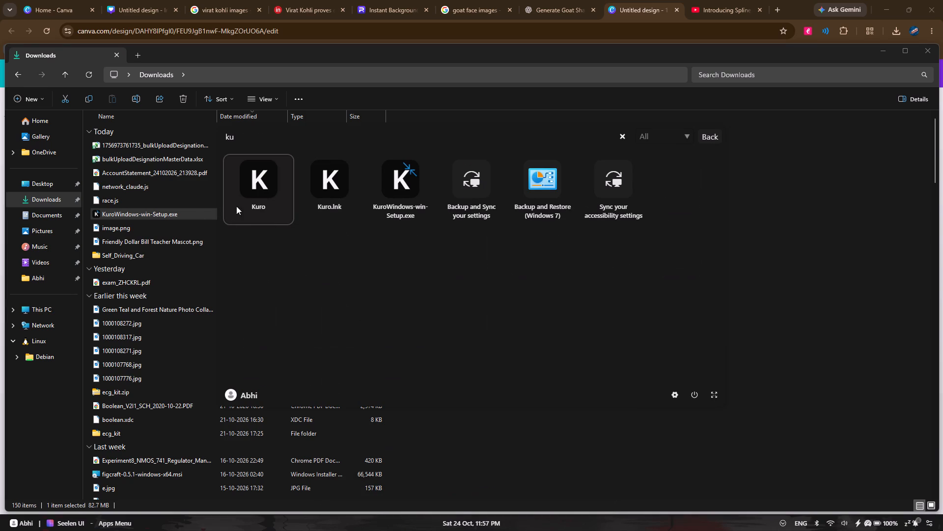
{"action": "left_click", "coordinate": [253, 199]}
{"action": "left_click", "coordinate": [253, 253]}
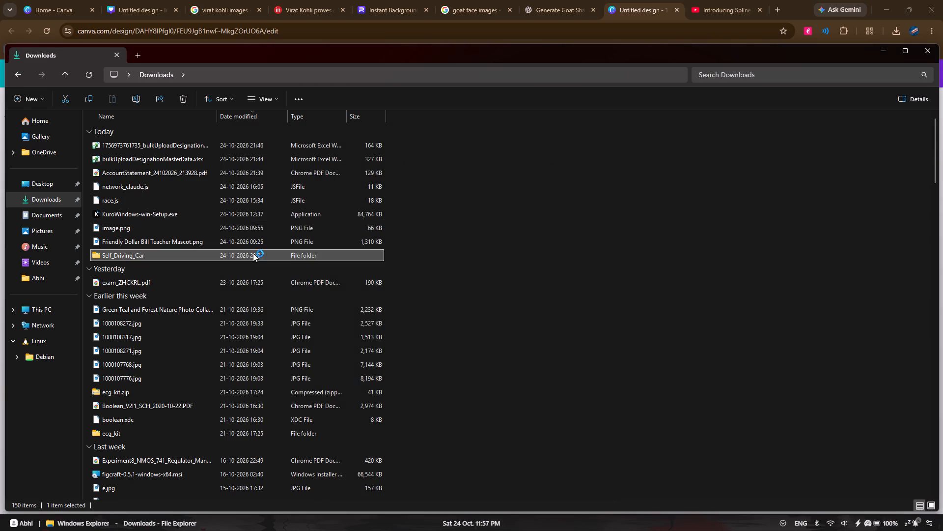